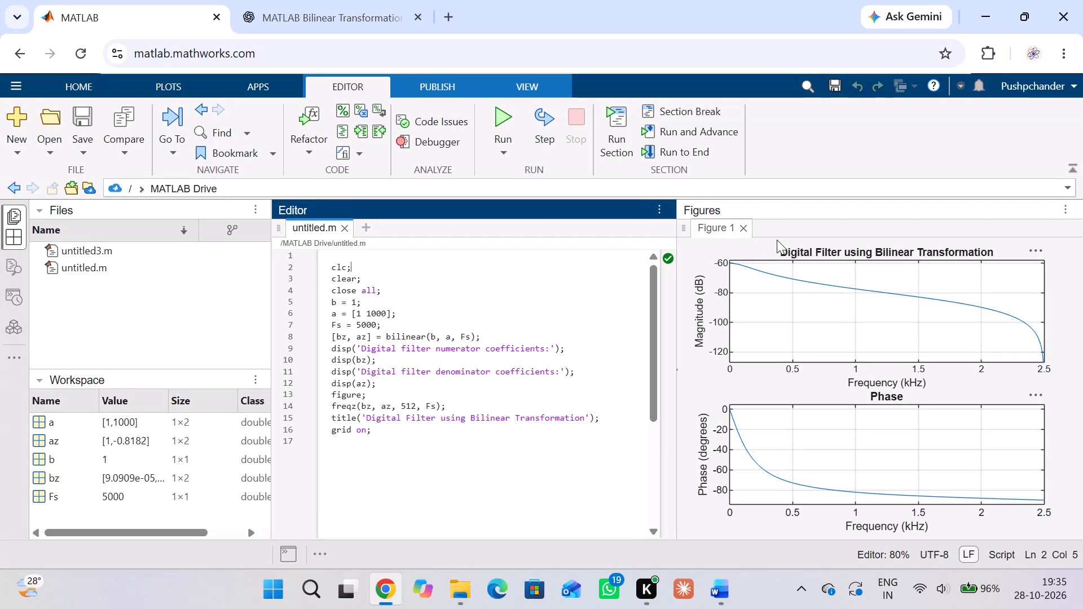
Capture a screen snip of the Figure 1 magnitude and phase plots.
{"action": "key", "text": "shift+super+s"}
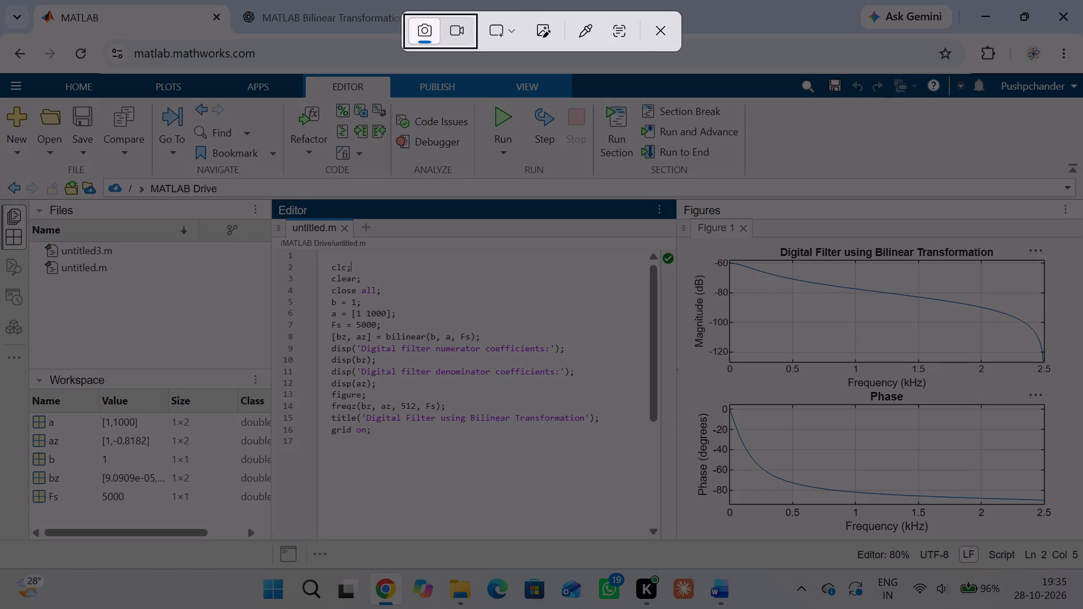
{"action": "left_click_drag", "start_coordinate": [687, 240], "coordinate": [838, 520]}
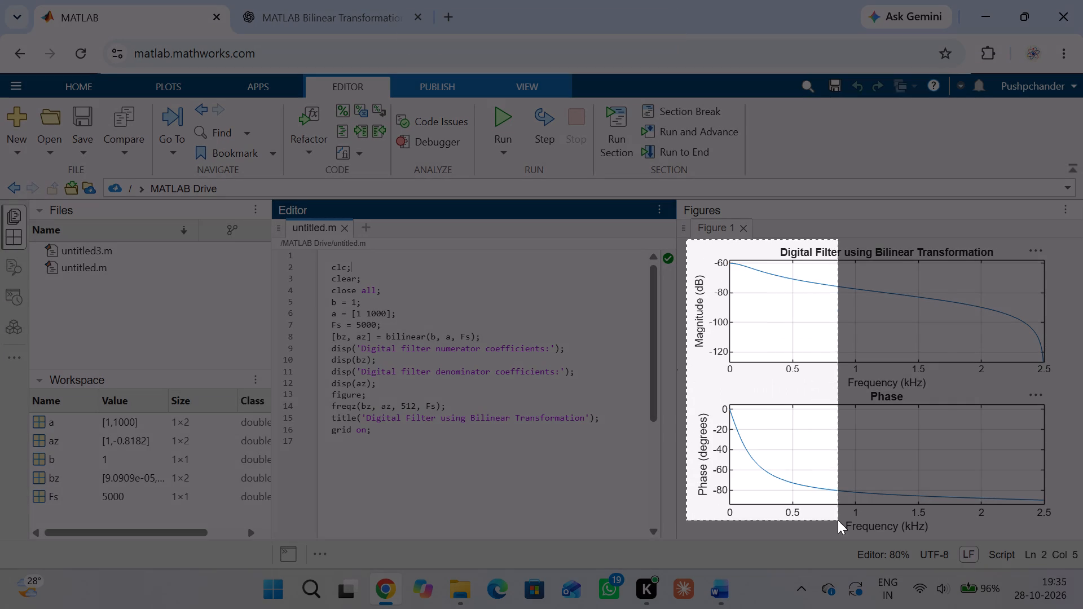
{"action": "left_click_drag", "start_coordinate": [838, 520], "coordinate": [1072, 535]}
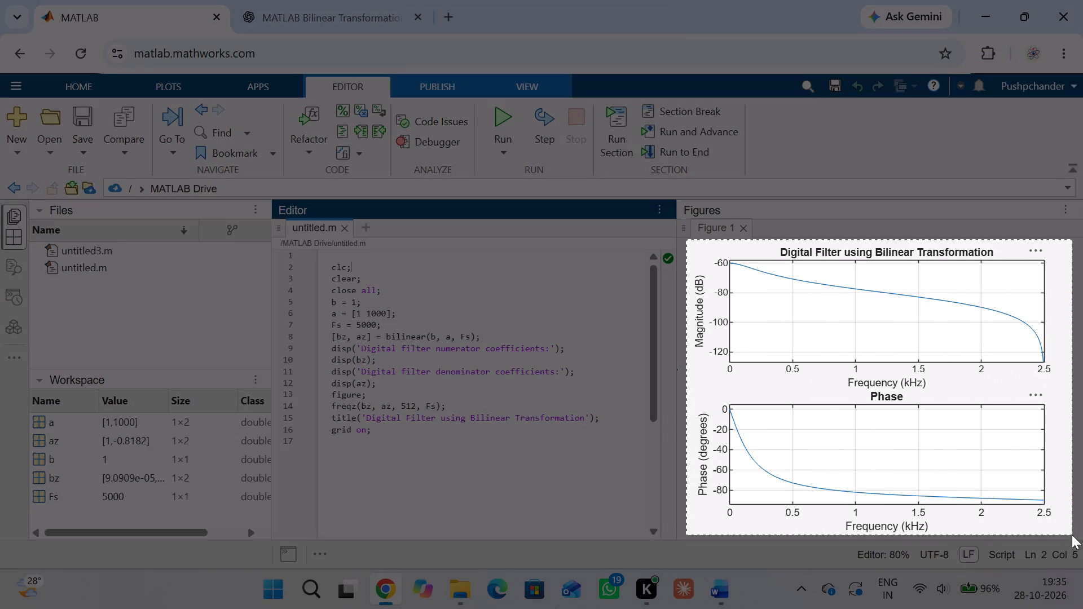
{"action": "left_click_drag", "start_coordinate": [1072, 535], "coordinate": [1064, 533]}
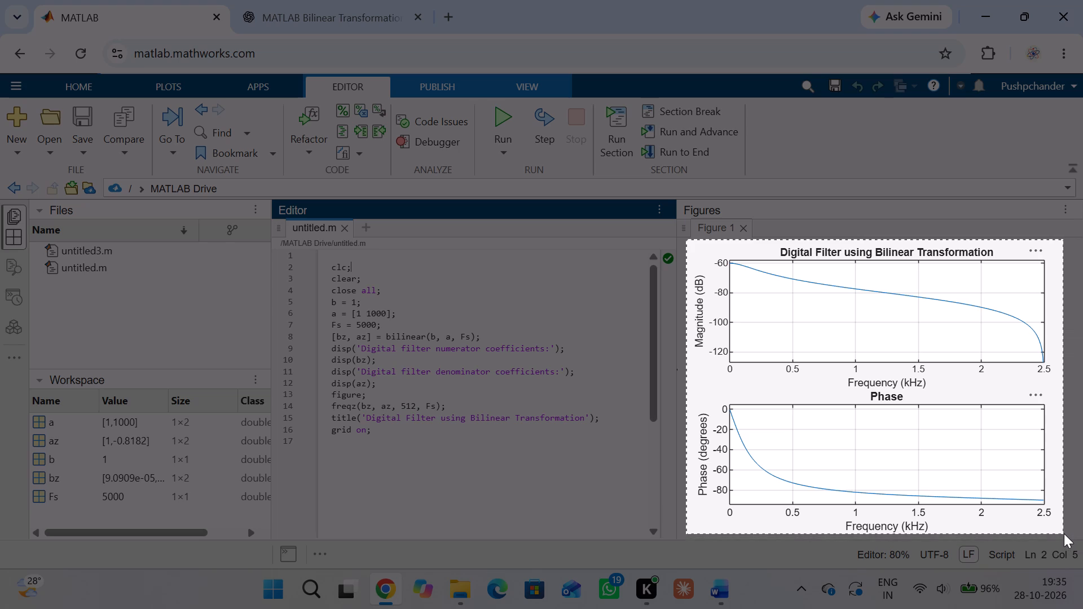
{"action": "left_click_drag", "start_coordinate": [1064, 533], "coordinate": [1064, 533]}
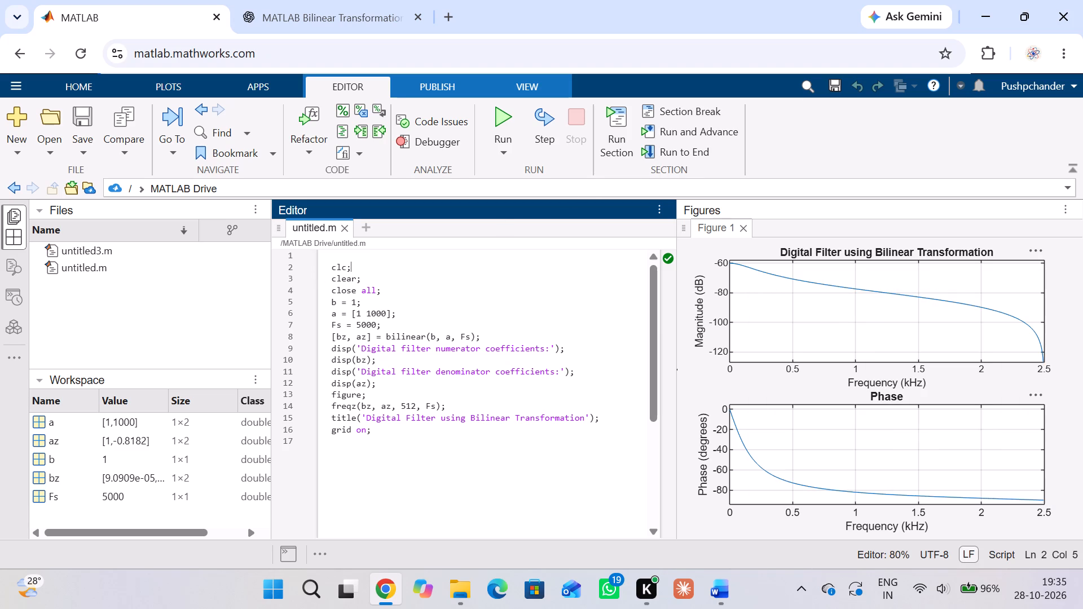
Copy the entire bilinear transformation script from untitled.m.
{"action": "key", "text": "ctrl+a"}
{"action": "key", "text": "ctrl+c"}
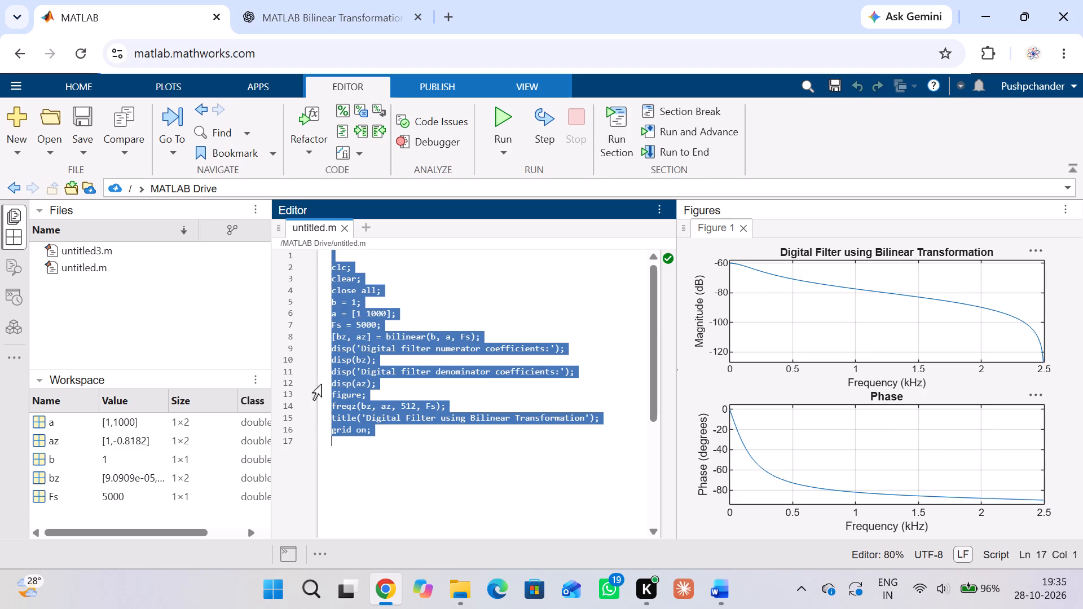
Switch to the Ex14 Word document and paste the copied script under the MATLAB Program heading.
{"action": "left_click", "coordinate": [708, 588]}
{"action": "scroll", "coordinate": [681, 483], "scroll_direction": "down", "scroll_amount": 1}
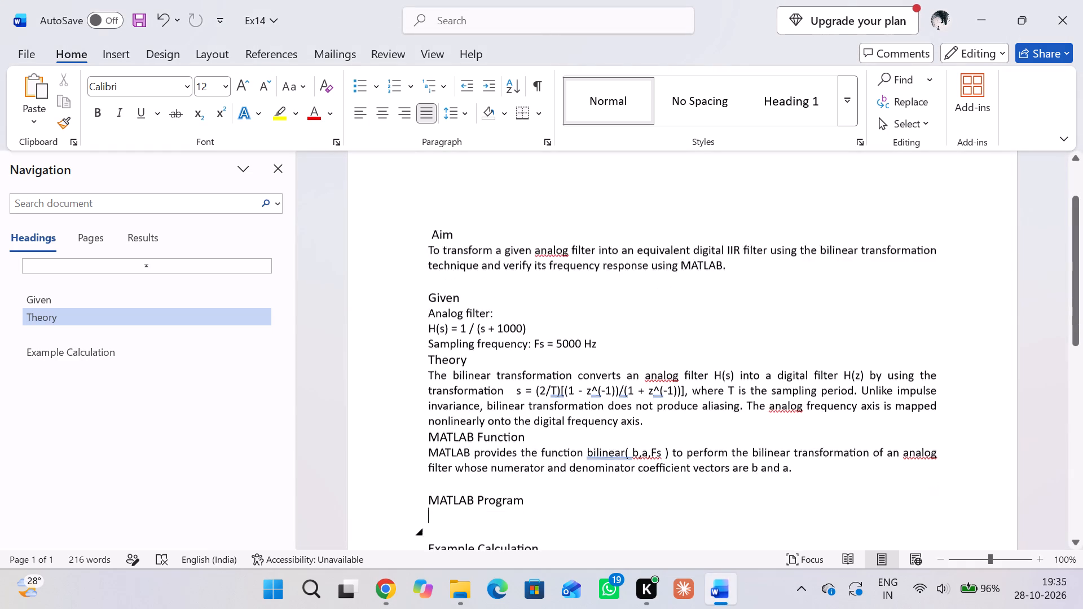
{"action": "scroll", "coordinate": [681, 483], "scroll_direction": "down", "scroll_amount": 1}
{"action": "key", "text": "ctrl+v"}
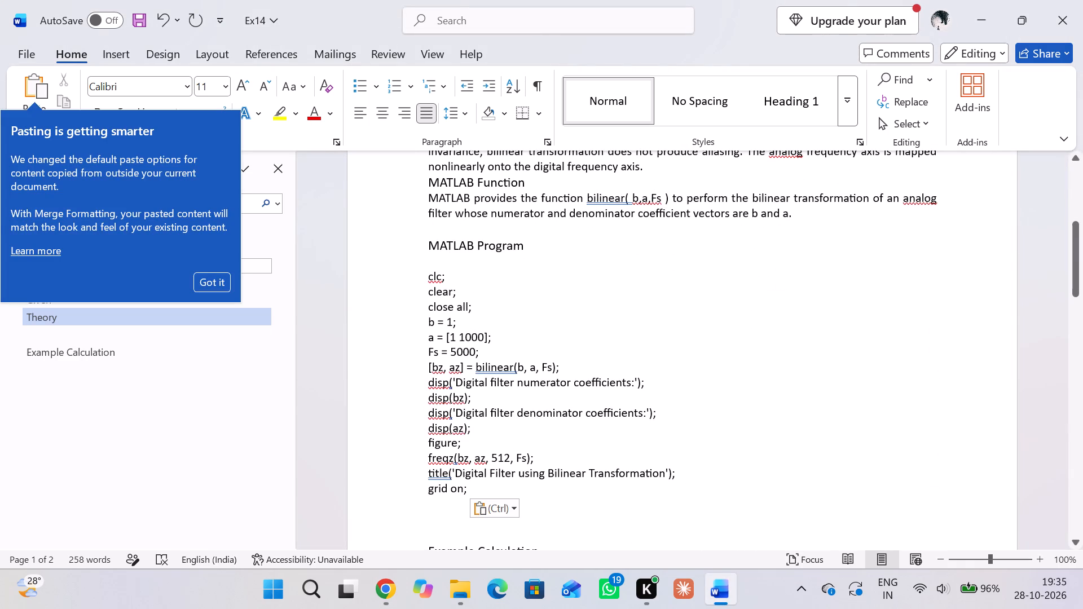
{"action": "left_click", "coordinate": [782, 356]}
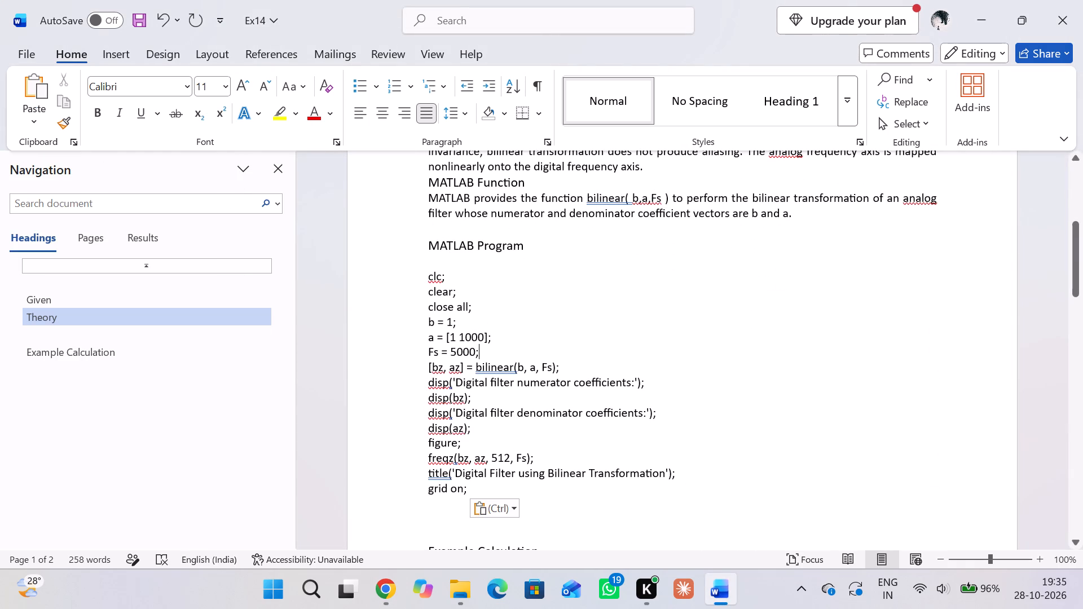
Delete the MATLAB Program heading together with all the code beneath it, from clc; through grid on;.
{"action": "scroll", "coordinate": [662, 436], "scroll_direction": "down", "scroll_amount": 1}
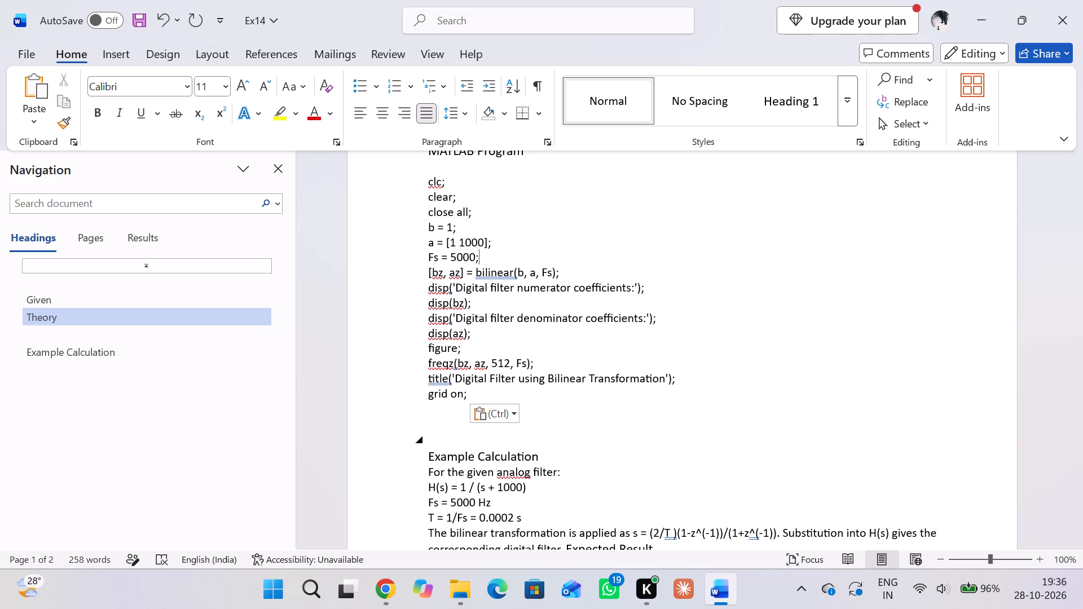
{"action": "scroll", "coordinate": [708, 443], "scroll_direction": "down", "scroll_amount": 1}
{"action": "scroll", "coordinate": [708, 443], "scroll_direction": "up", "scroll_amount": 1}
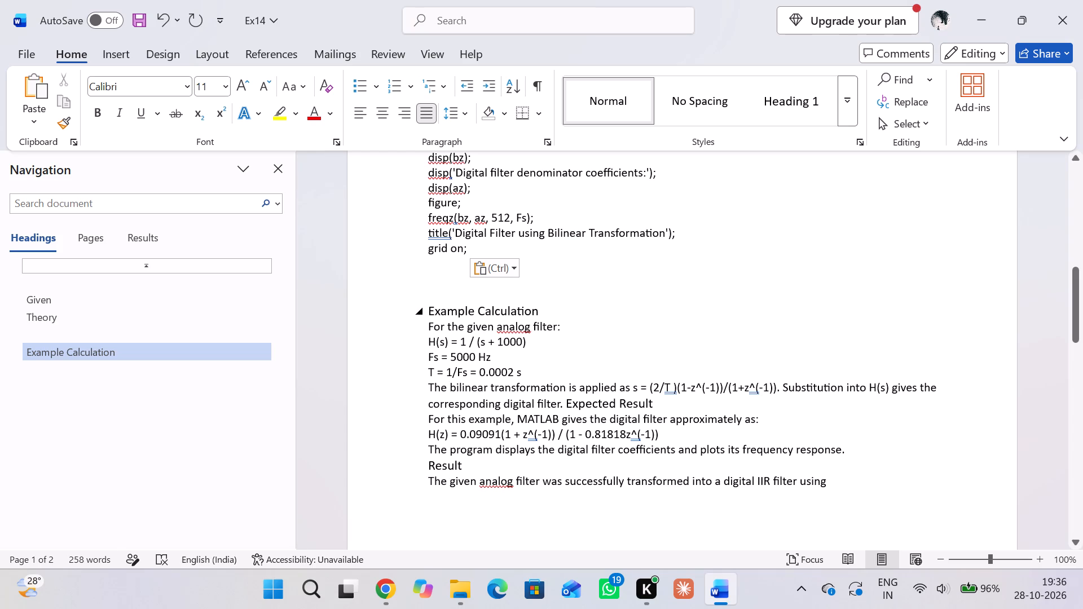
{"action": "scroll", "coordinate": [588, 209], "scroll_direction": "up", "scroll_amount": 1}
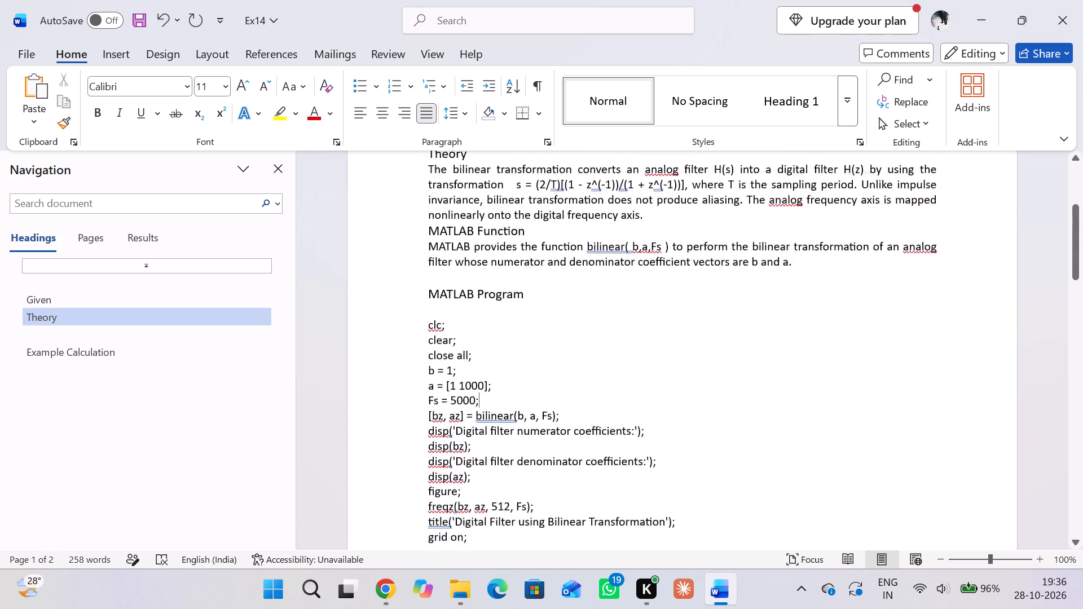
{"action": "scroll", "coordinate": [588, 209], "scroll_direction": "up", "scroll_amount": 1}
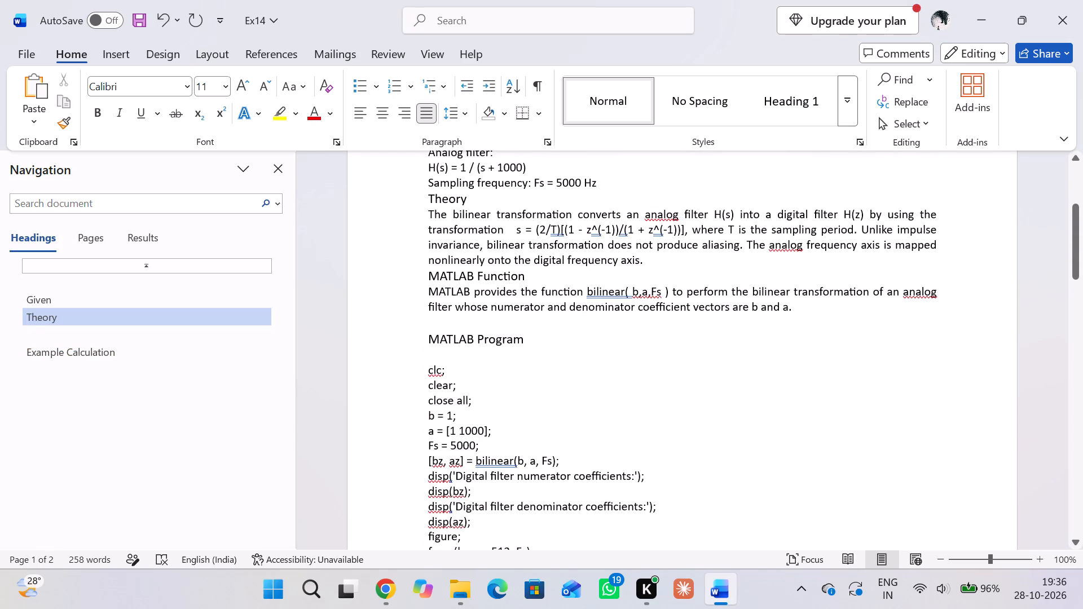
{"action": "left_click_drag", "start_coordinate": [424, 336], "coordinate": [426, 340]}
{"action": "left_click_drag", "start_coordinate": [426, 340], "coordinate": [571, 525]}
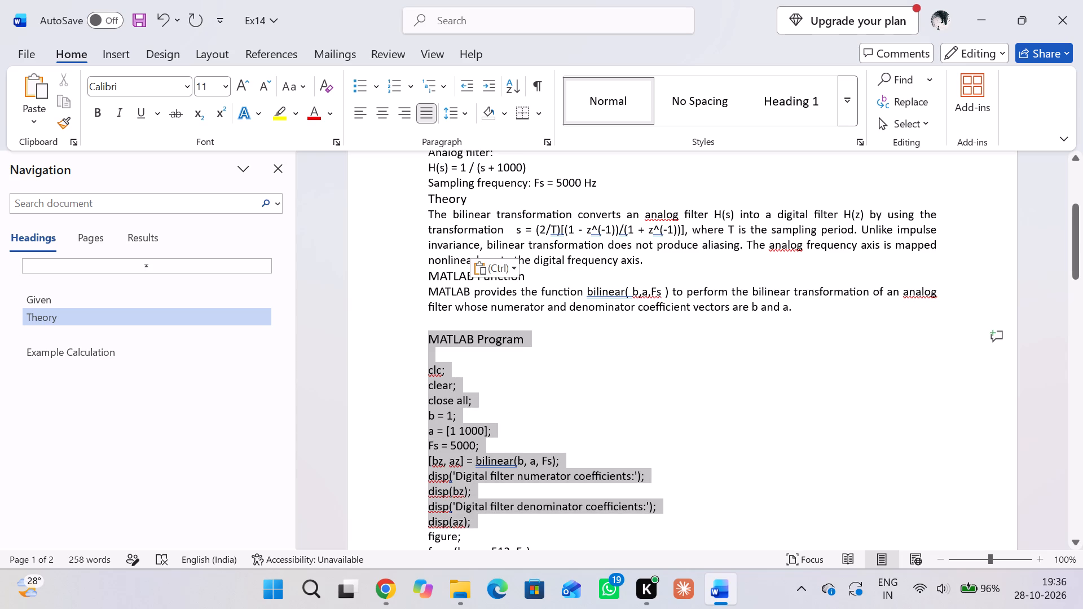
{"action": "left_click_drag", "start_coordinate": [571, 525], "coordinate": [517, 434]}
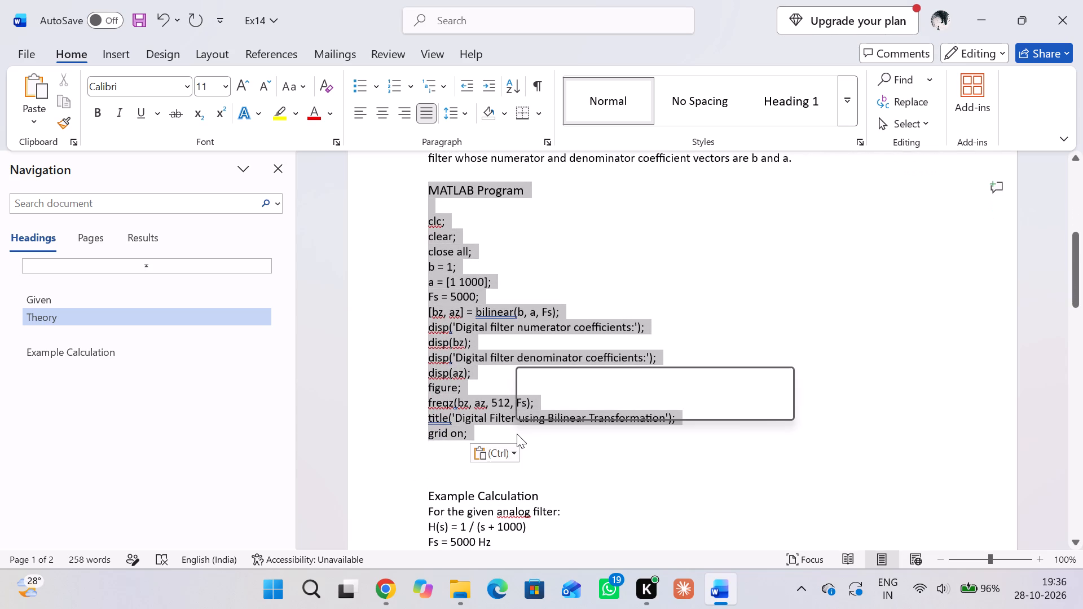
{"action": "key", "text": "Delete"}
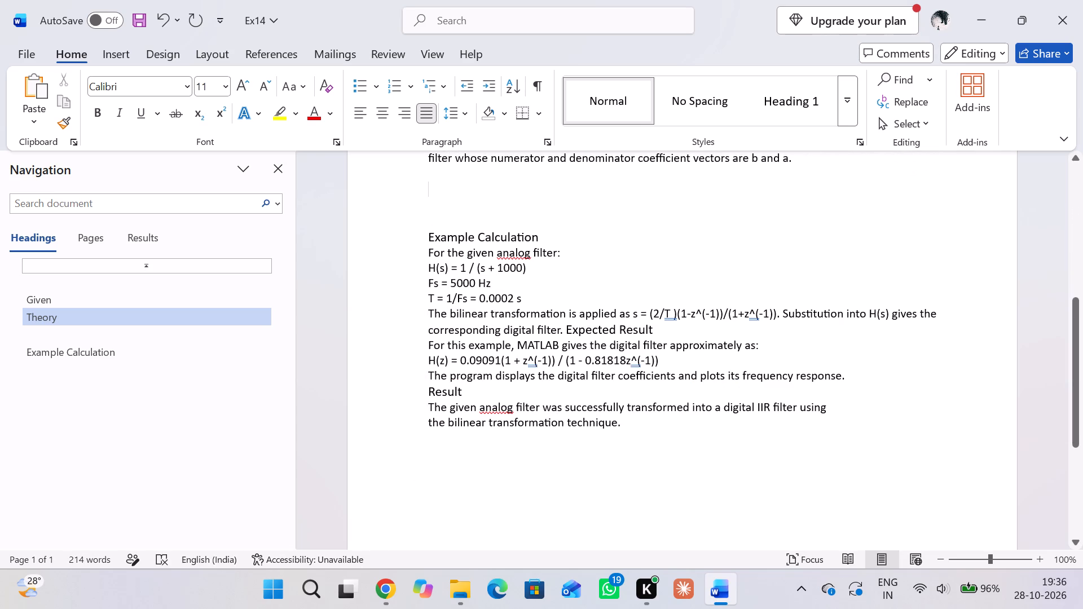
Remove the blank lines above the Example Calculation heading so it directly follows the MATLAB Function paragraph.
{"action": "left_click", "coordinate": [422, 240]}
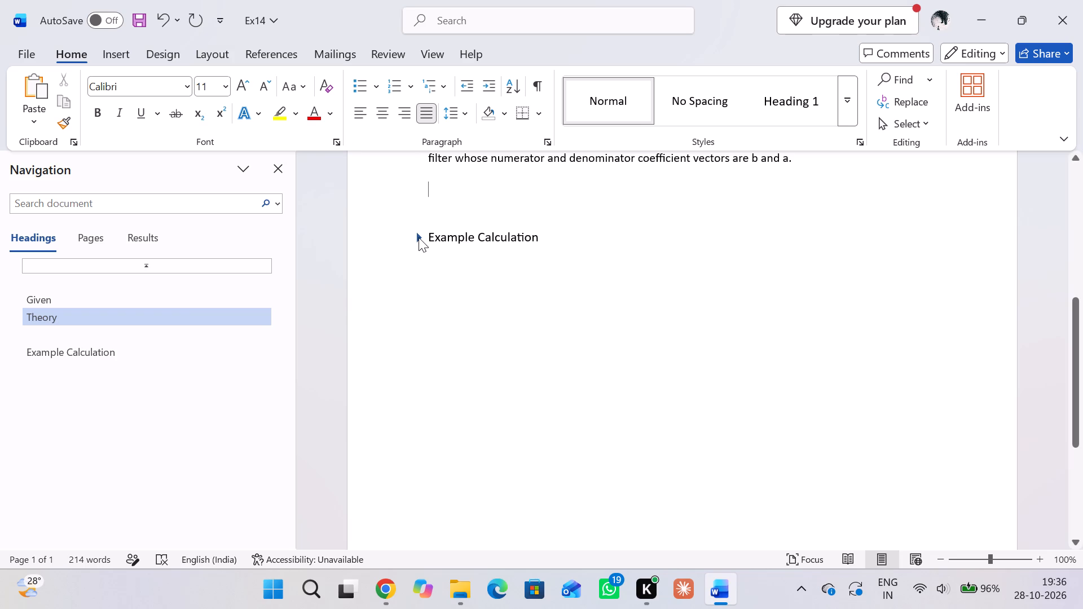
{"action": "left_click", "coordinate": [419, 237]}
{"action": "left_click", "coordinate": [430, 237]}
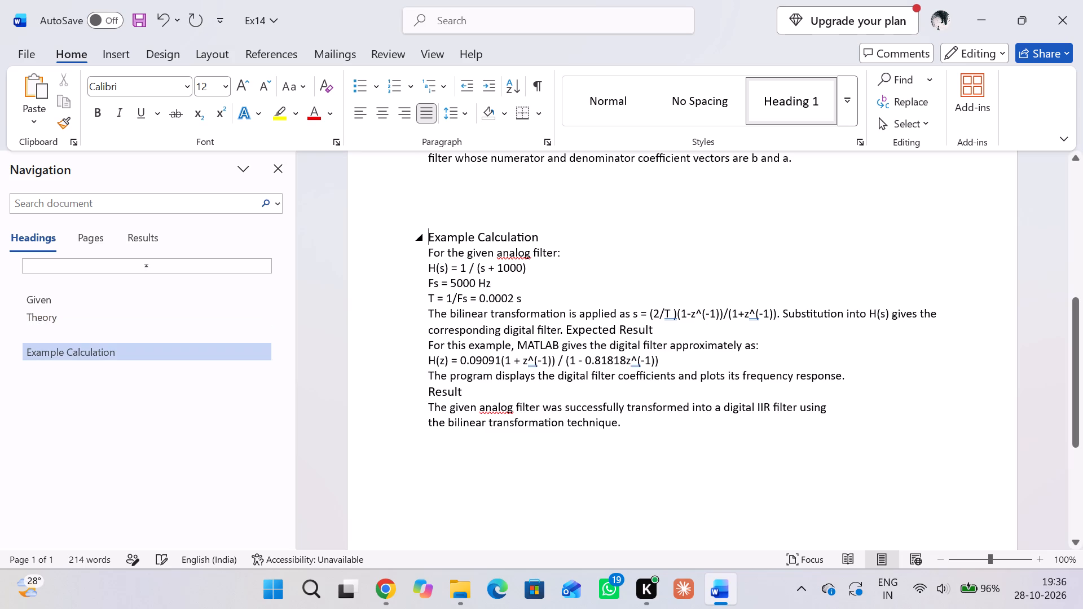
{"action": "key", "text": "BackSpace"}
{"action": "key", "text": "BackSpace"}
{"action": "key", "text": "BackSpace"}
{"action": "key", "text": "BackSpace"}
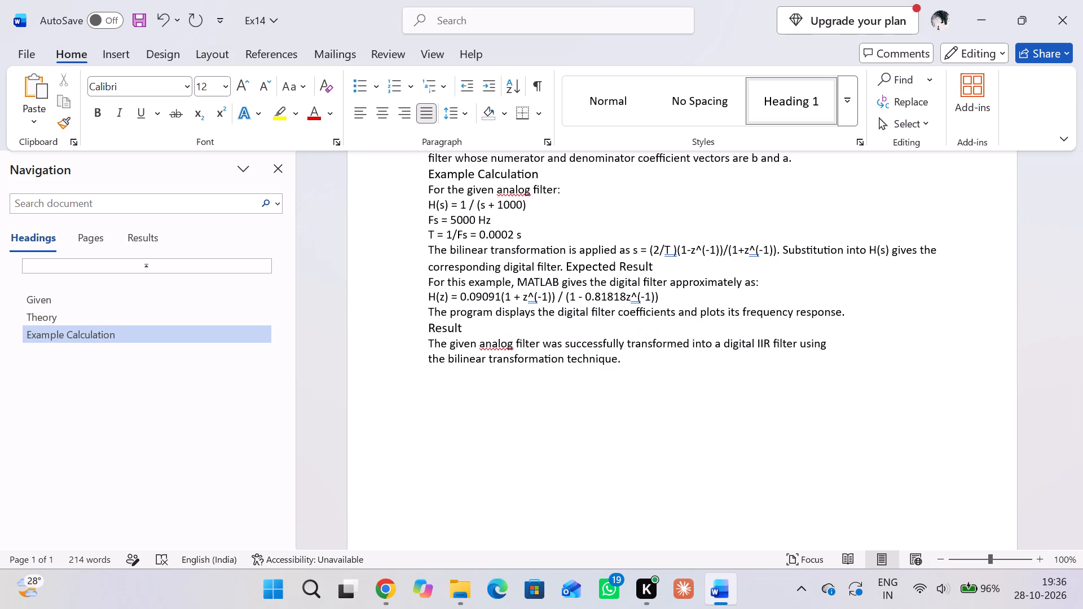
Shorten the Example Calculation heading to Calculation, keeping it on its own line without a leading space.
{"action": "left_click", "coordinate": [476, 173]}
{"action": "key", "text": "BackSpace"}
{"action": "key", "text": "BackSpace"}
{"action": "key", "text": "BackSpace"}
{"action": "key", "text": "BackSpace"}
{"action": "key", "text": "BackSpace"}
{"action": "key", "text": "BackSpace"}
{"action": "key", "text": "BackSpace"}
{"action": "key", "text": "BackSpace"}
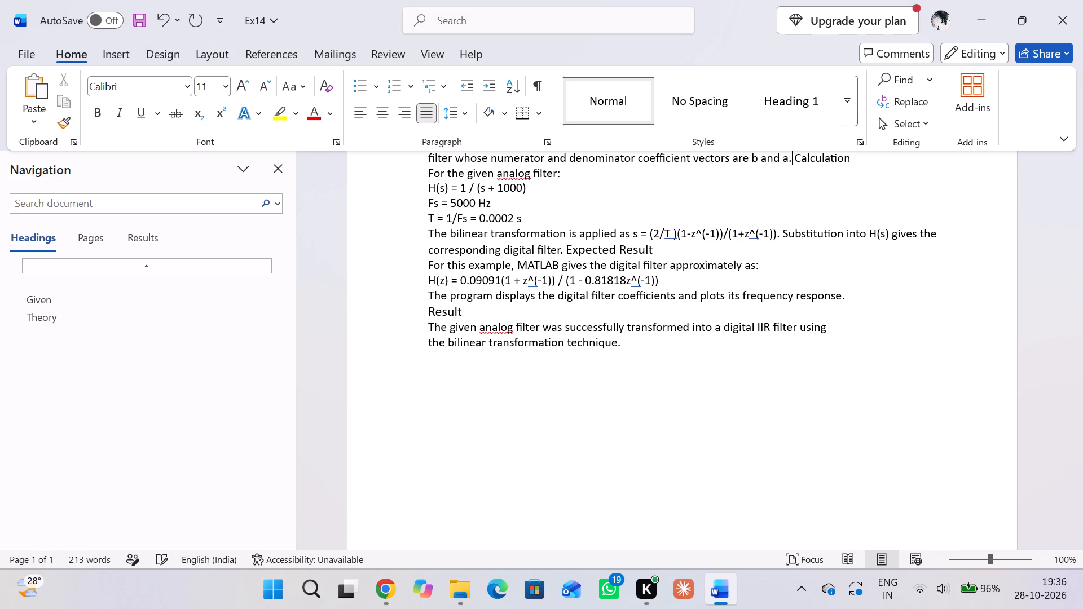
{"action": "key", "text": "Return"}
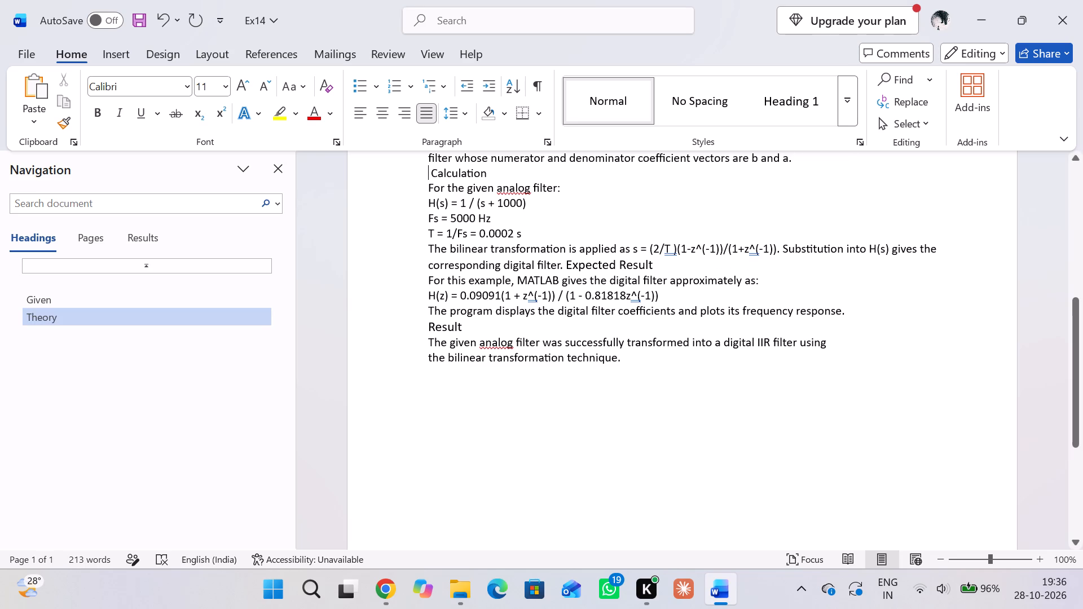
{"action": "key", "text": "Right"}
{"action": "key", "text": "BackSpace"}
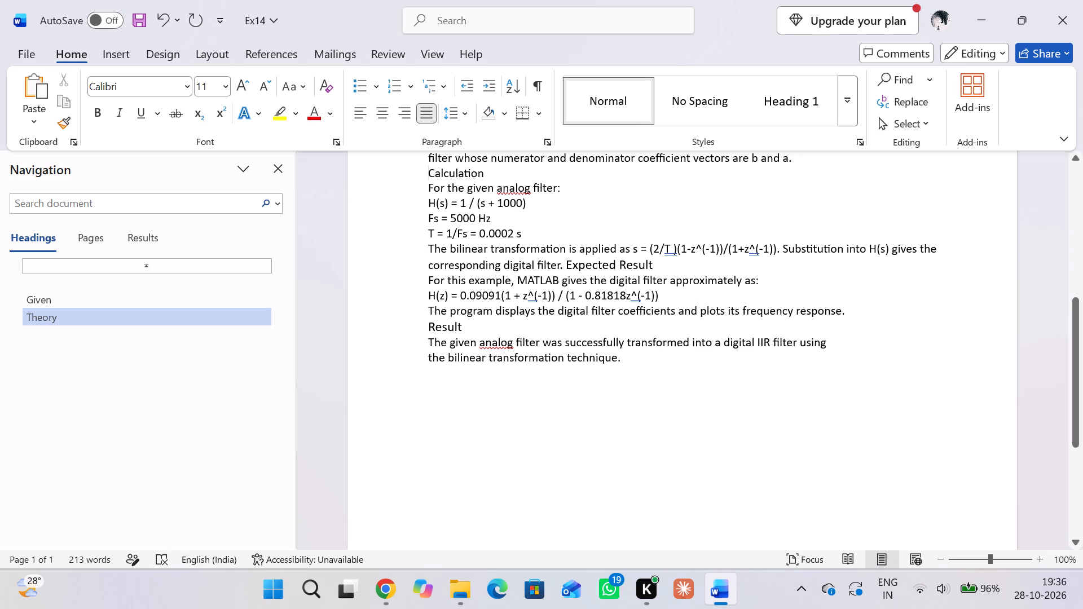
Move the Expected Result heading onto its own line below the sentence ending in "corresponding digital filter.".
{"action": "left_click", "coordinate": [562, 265]}
{"action": "left_click", "coordinate": [562, 265]}
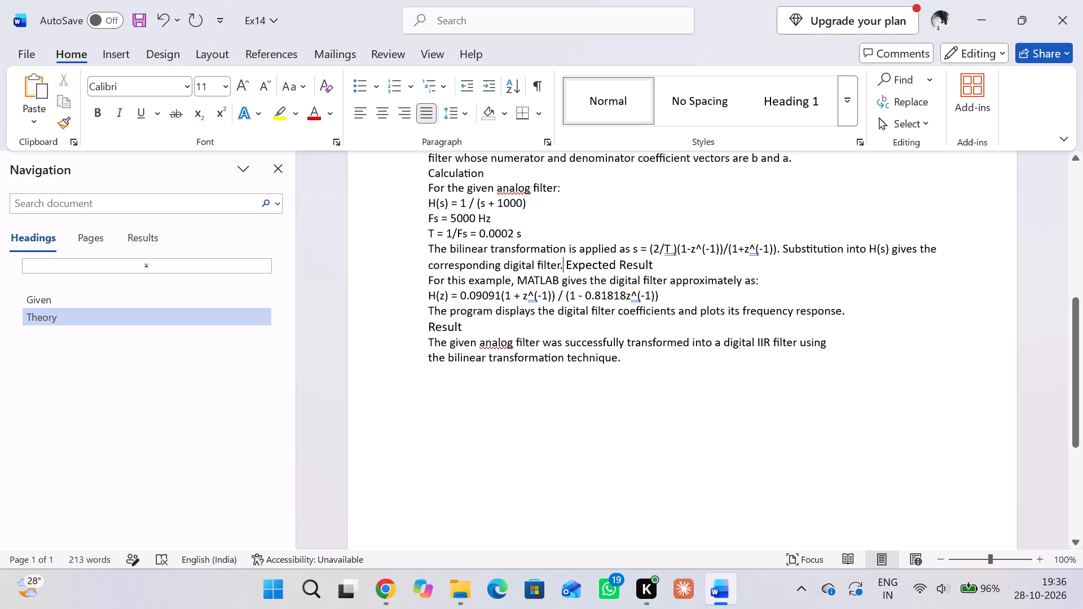
{"action": "left_click", "coordinate": [565, 266]}
{"action": "left_click", "coordinate": [565, 266]}
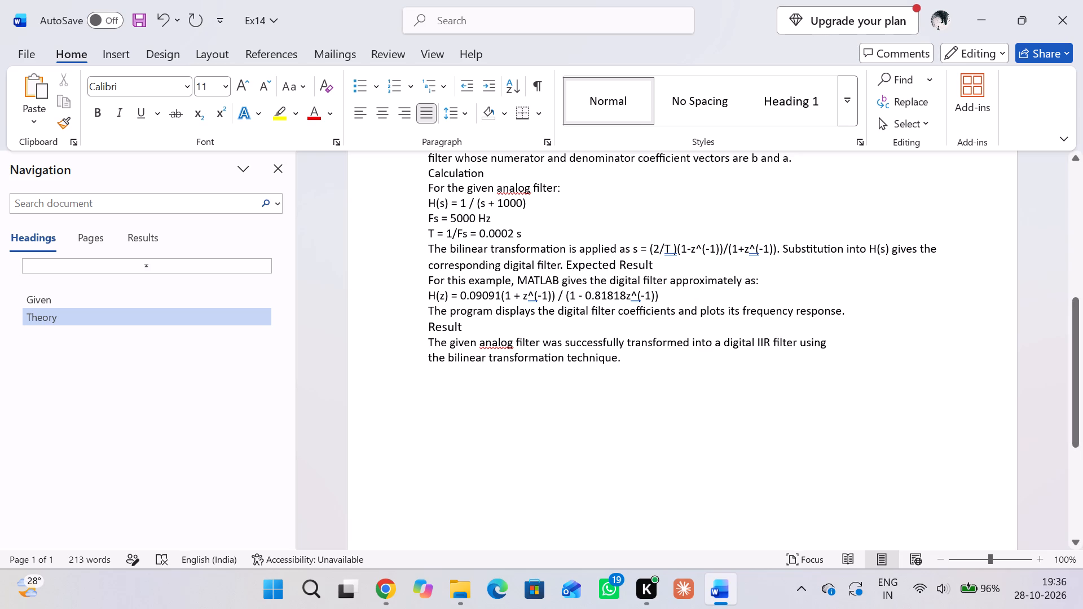
{"action": "left_click", "coordinate": [565, 266]}
{"action": "key", "text": "Return"}
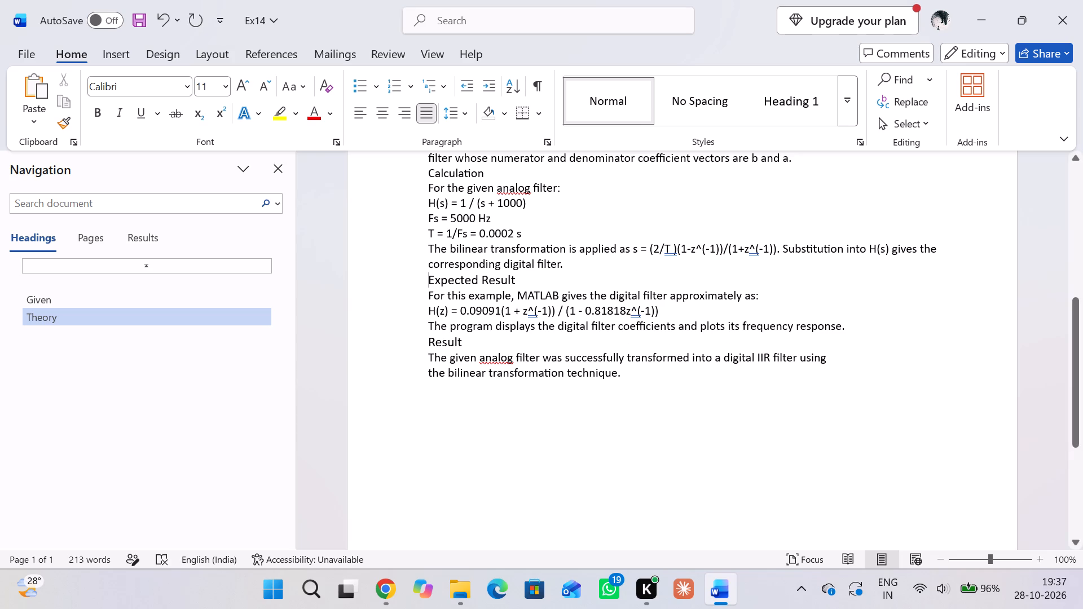
Add a "MATLAB Program" heading between the frequency response sentence and the Result heading, with a blank line above it.
{"action": "left_click", "coordinate": [844, 325]}
{"action": "key", "text": "Return"}
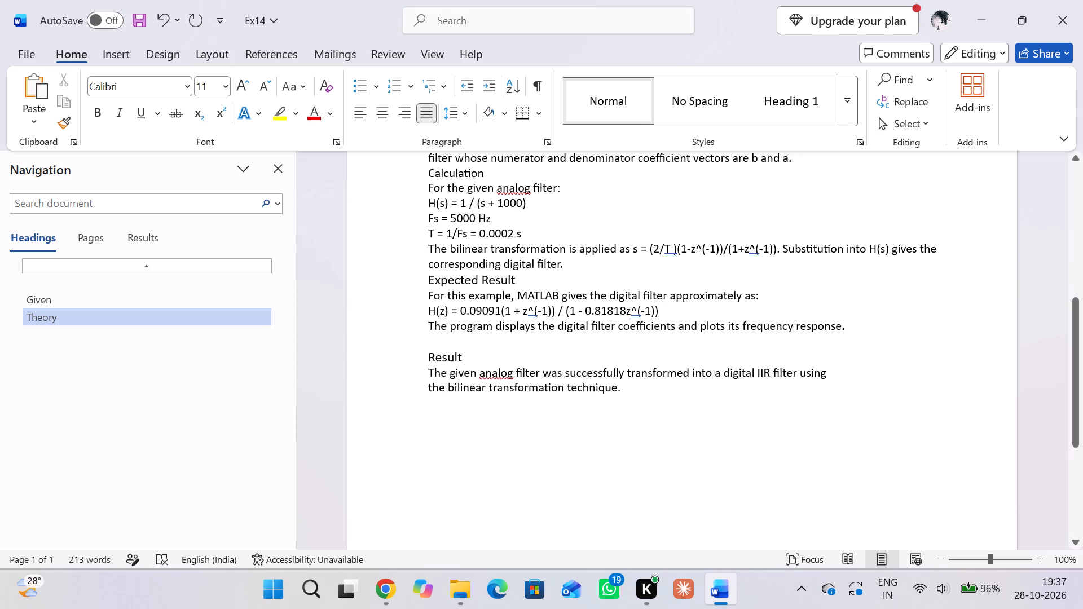
{"action": "key", "text": "m"}
{"action": "type", "text": "AT"}
{"action": "key", "text": "l"}
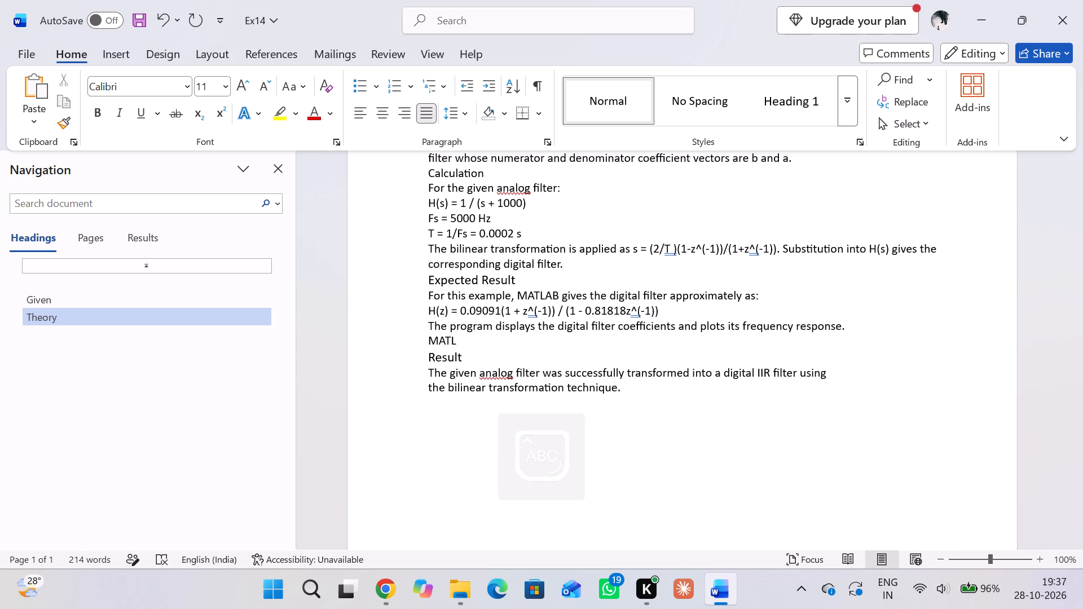
{"action": "type", "text": "AB P"}
{"action": "key", "text": "r"}
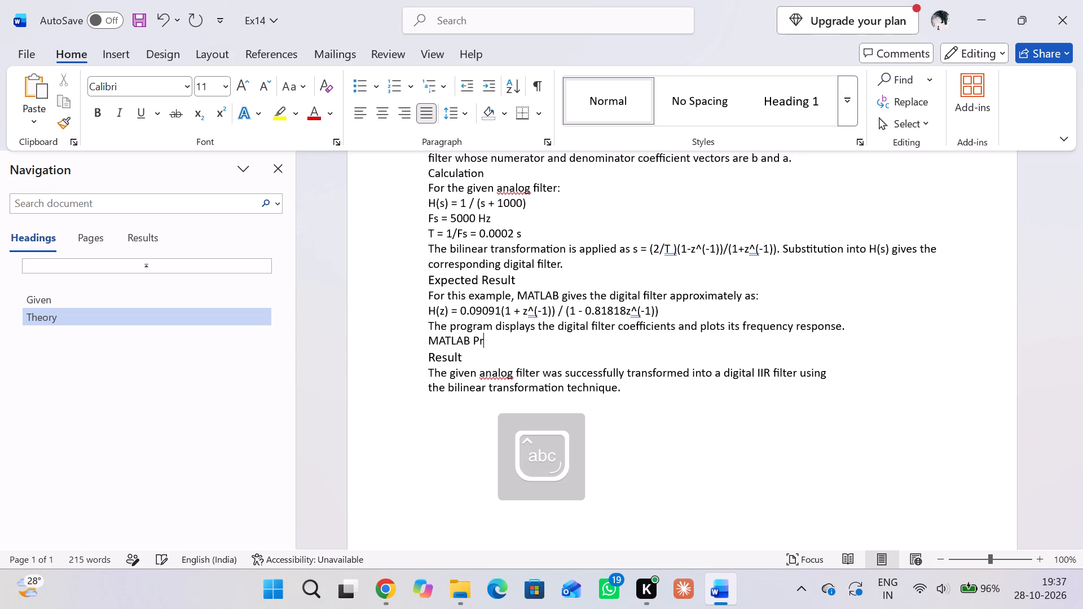
{"action": "type", "text": "ogram"}
{"action": "left_click", "coordinate": [423, 337]}
{"action": "key", "text": "Return"}
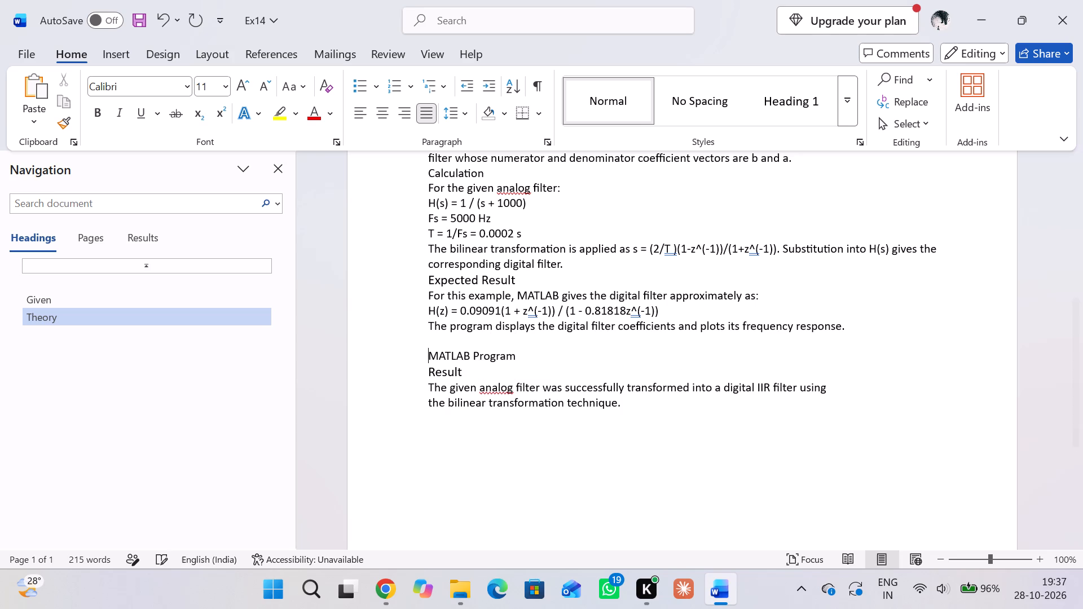
{"action": "left_click", "coordinate": [512, 354]}
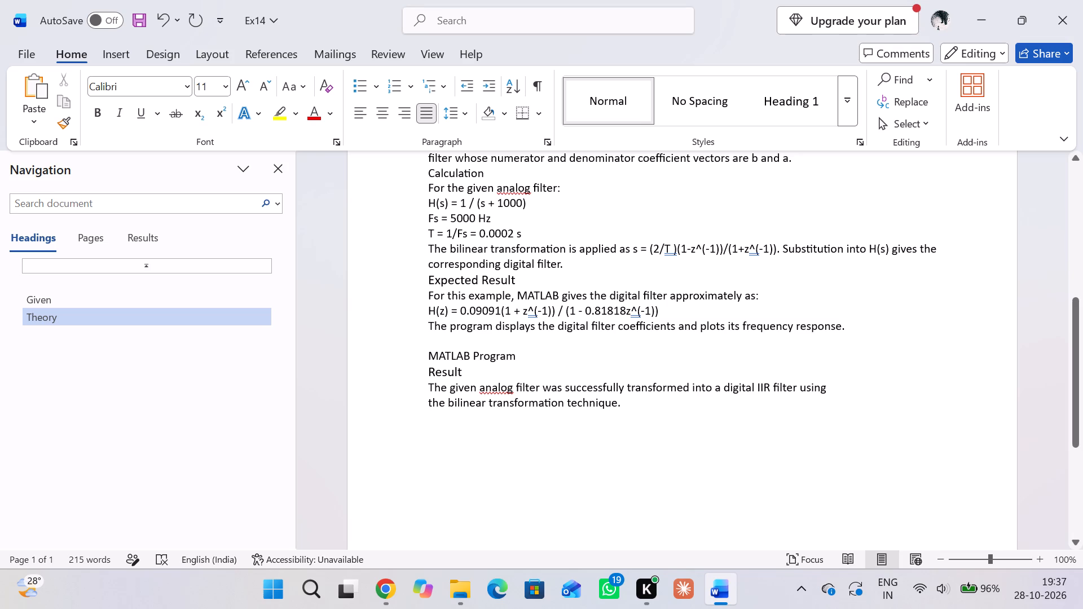
Copy the selected bilinear transformation code from untitled.m in MATLAB and paste it into the Word report on a new line below MATLAB Program.
{"action": "key", "text": "Return"}
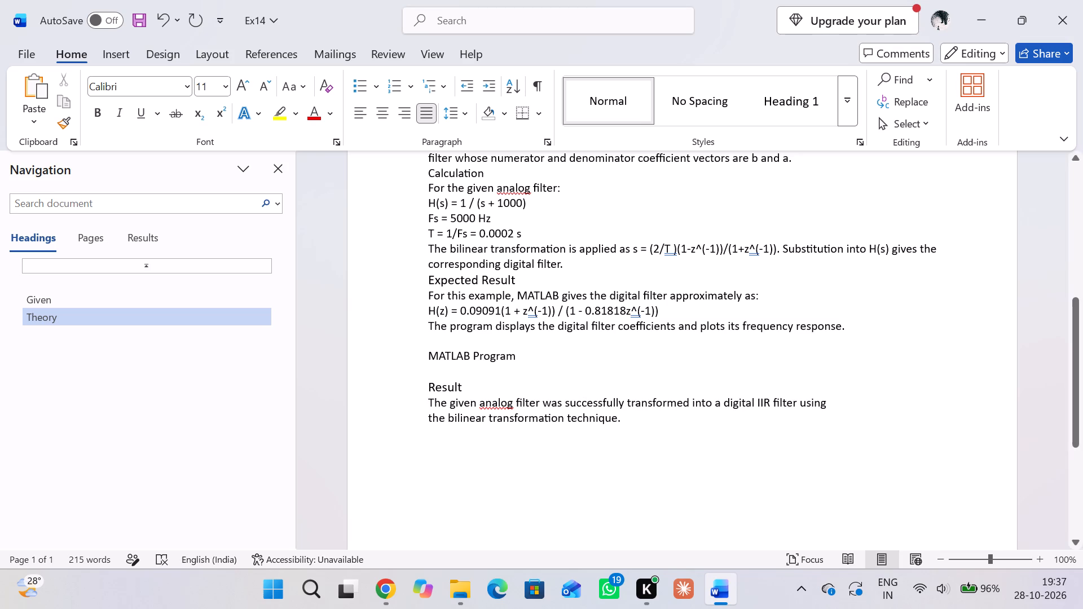
{"action": "left_click", "coordinate": [370, 599]}
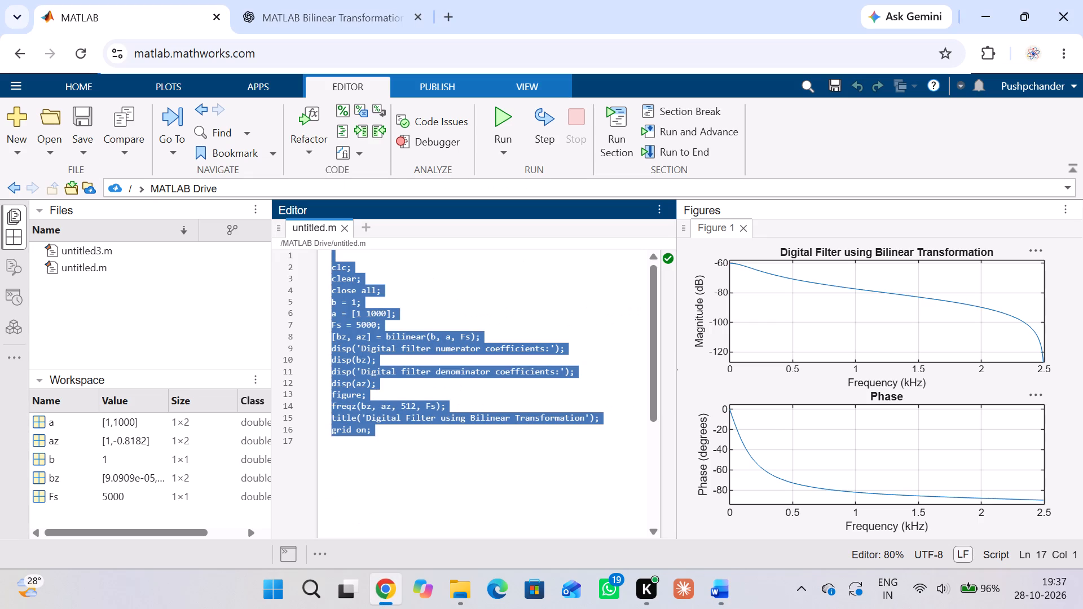
{"action": "key", "text": "ctrl+c"}
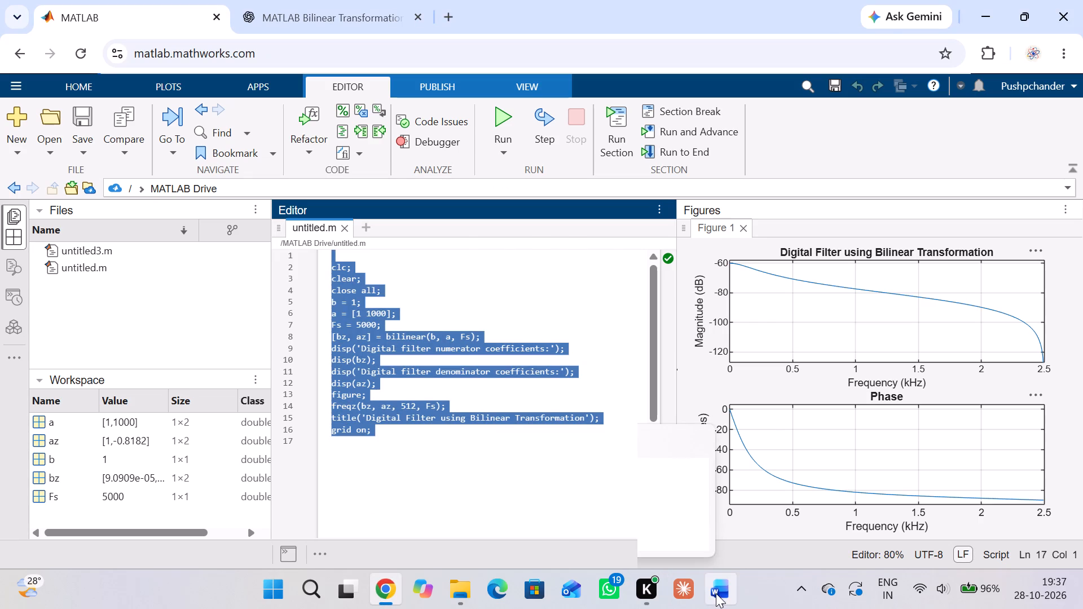
{"action": "left_click", "coordinate": [716, 593]}
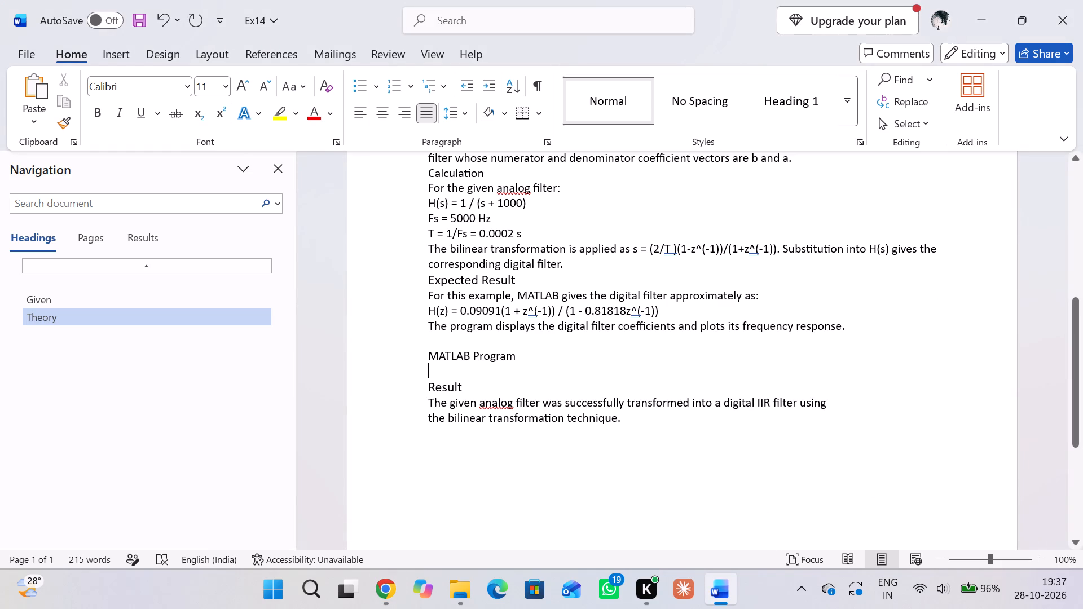
{"action": "key", "text": "ctrl+v"}
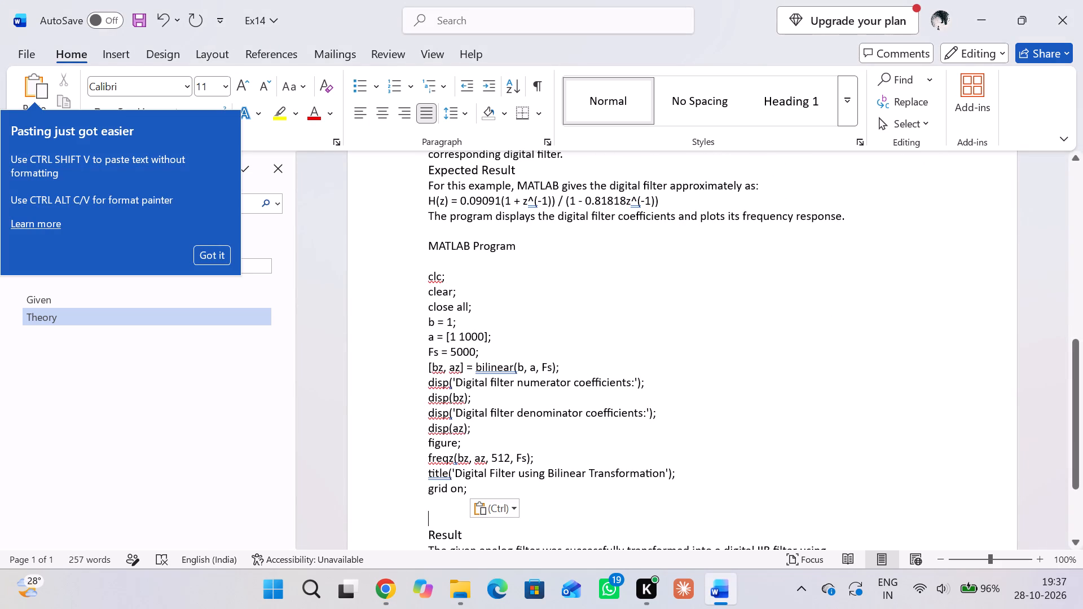
Place the insertion point directly before the Result heading below the pasted MATLAB code.
{"action": "scroll", "coordinate": [722, 386], "scroll_direction": "down", "scroll_amount": 2}
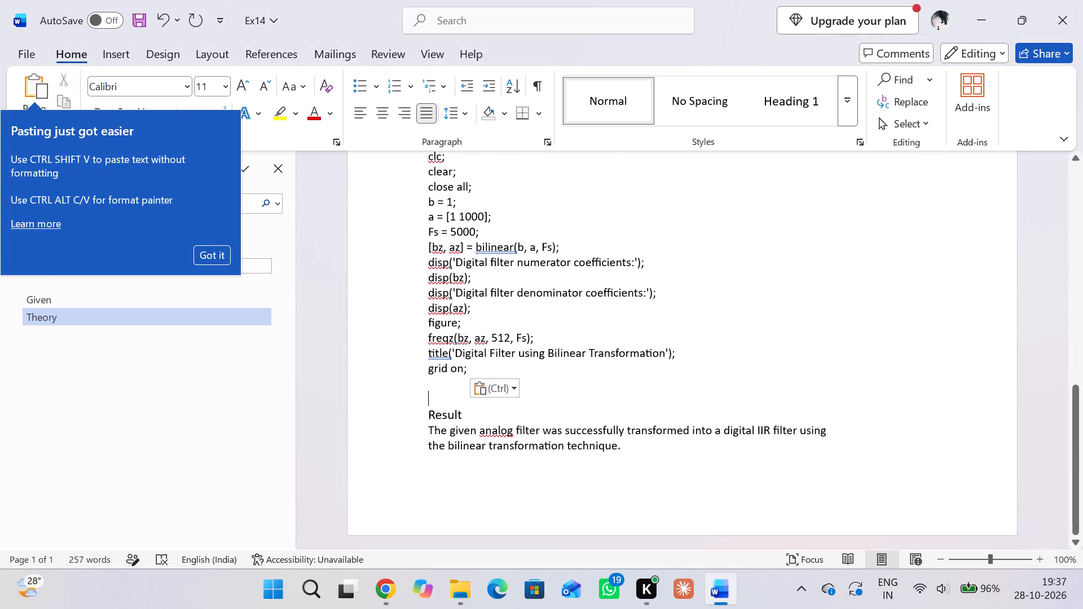
{"action": "left_click", "coordinate": [424, 412]}
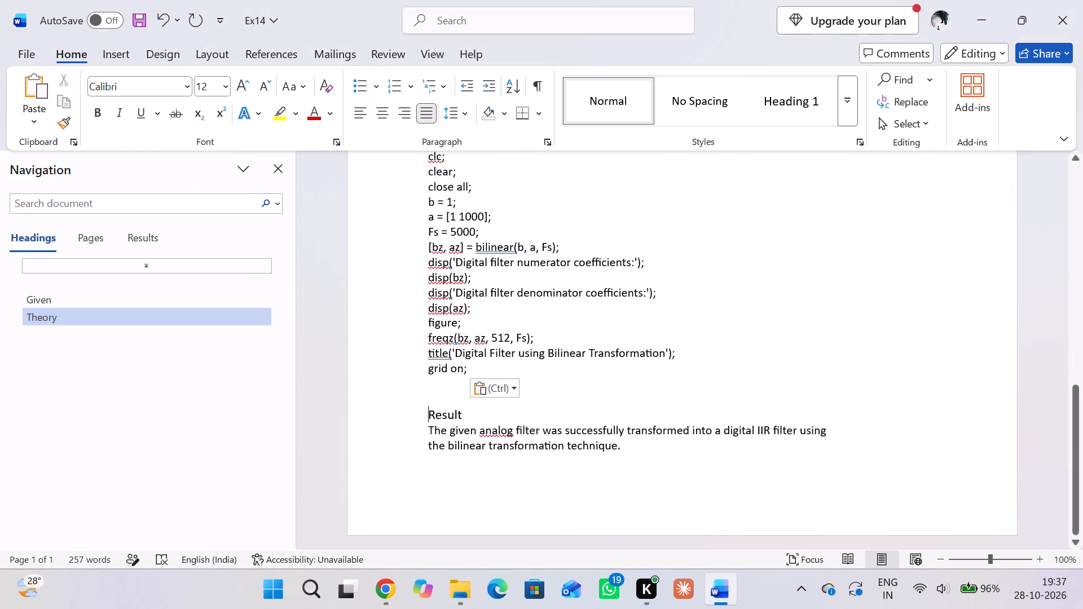
Remove the extra blank line above the Result heading, leaving one blank line after the MATLAB code's "grid on;" line.
{"action": "key", "text": "BackSpace"}
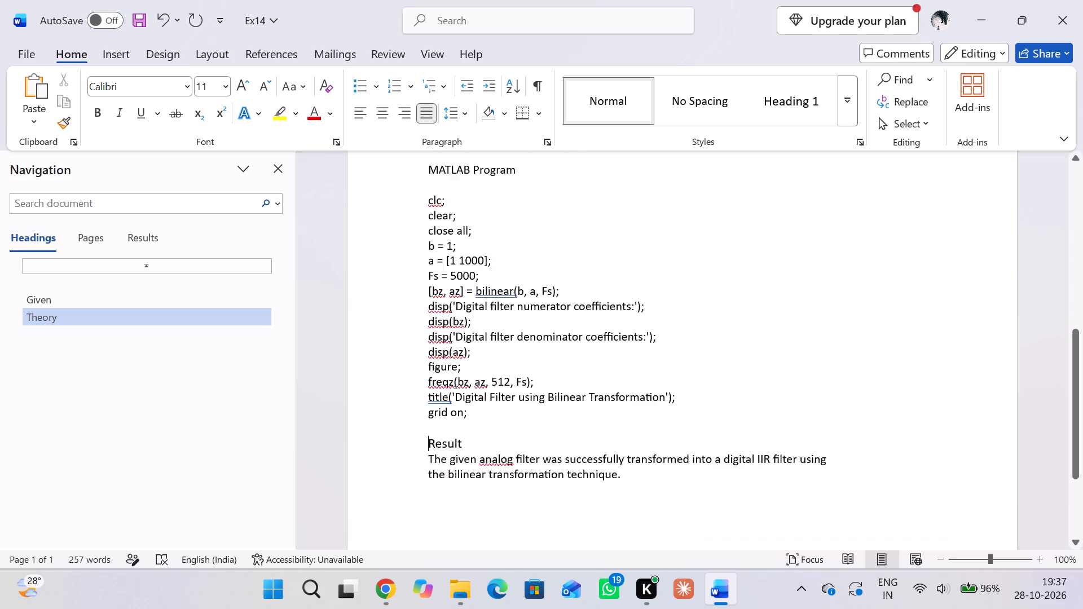
Insert a blank line above the Theory heading to separate it from the sampling frequency line of the Given section.
{"action": "scroll", "coordinate": [719, 260], "scroll_direction": "down", "scroll_amount": 2}
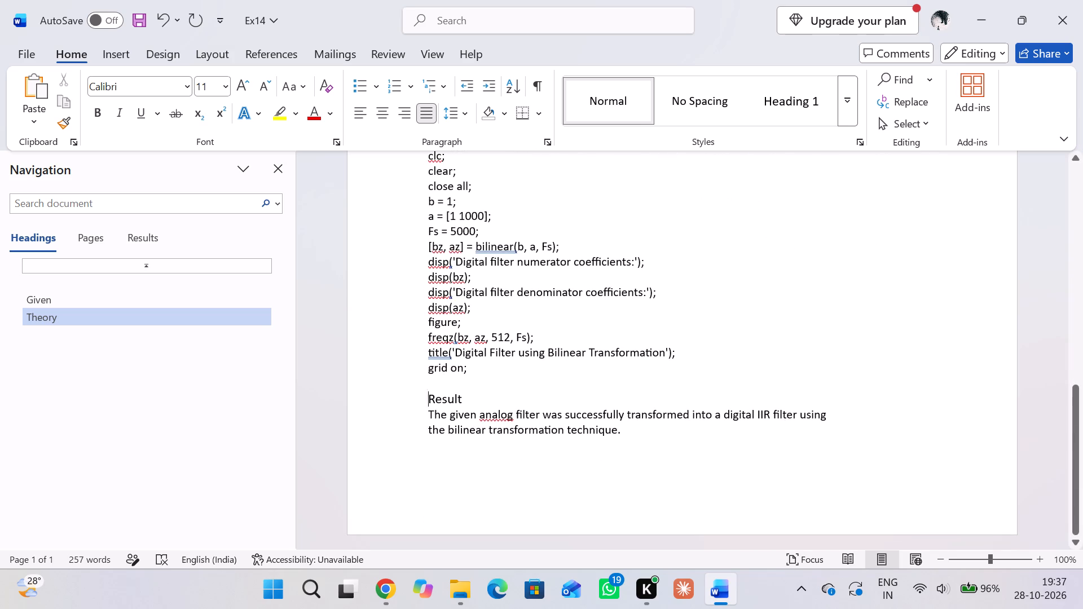
{"action": "scroll", "coordinate": [719, 260], "scroll_direction": "down", "scroll_amount": 2}
{"action": "scroll", "coordinate": [719, 260], "scroll_direction": "up", "scroll_amount": 6}
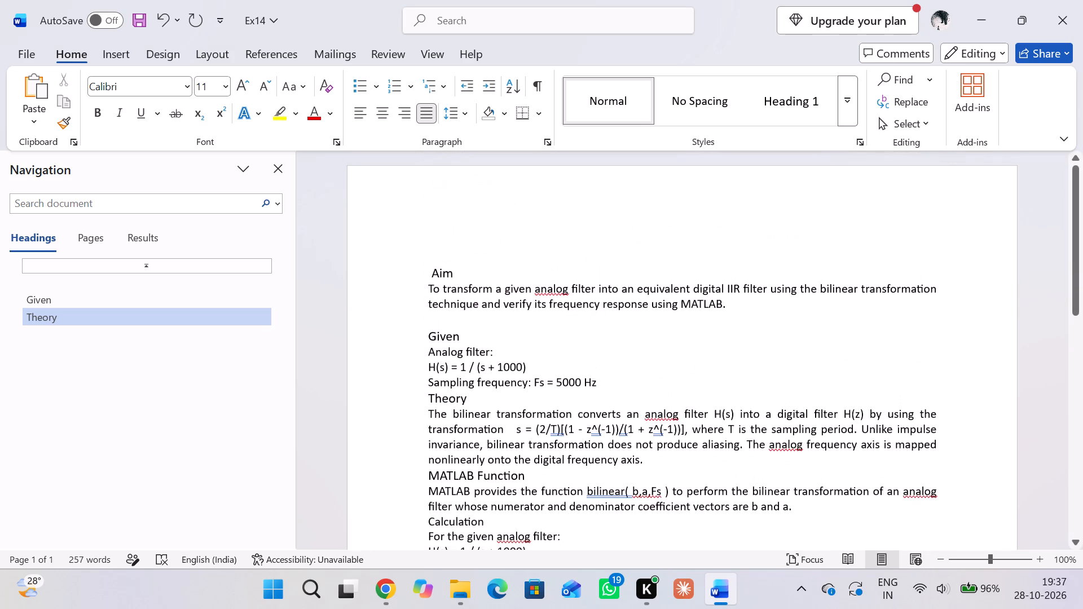
{"action": "scroll", "coordinate": [719, 260], "scroll_direction": "down", "scroll_amount": 1}
{"action": "scroll", "coordinate": [719, 260], "scroll_direction": "up", "scroll_amount": 1}
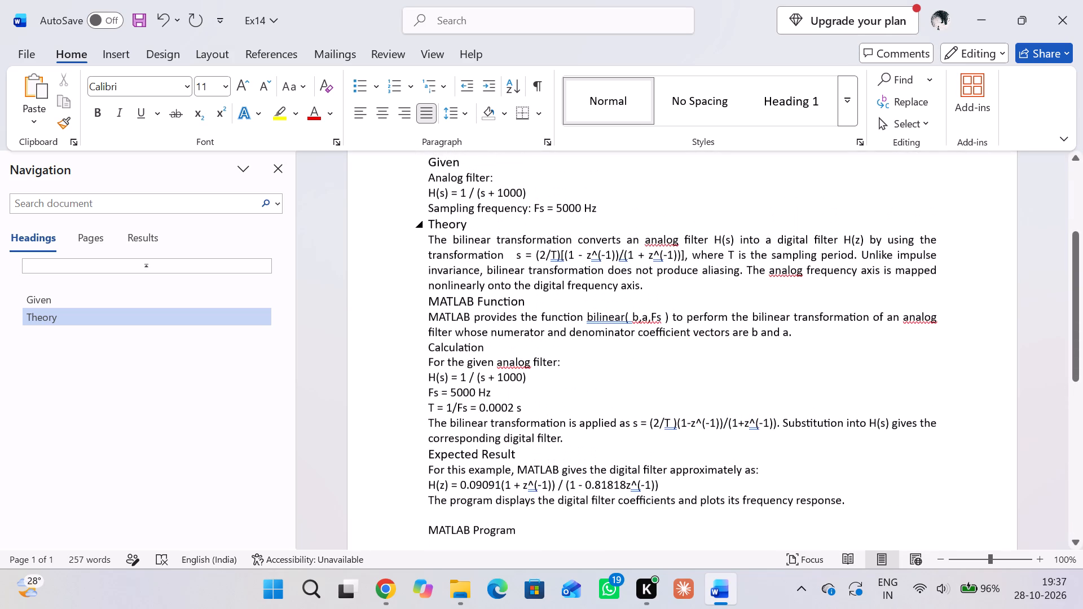
{"action": "left_click", "coordinate": [429, 220]}
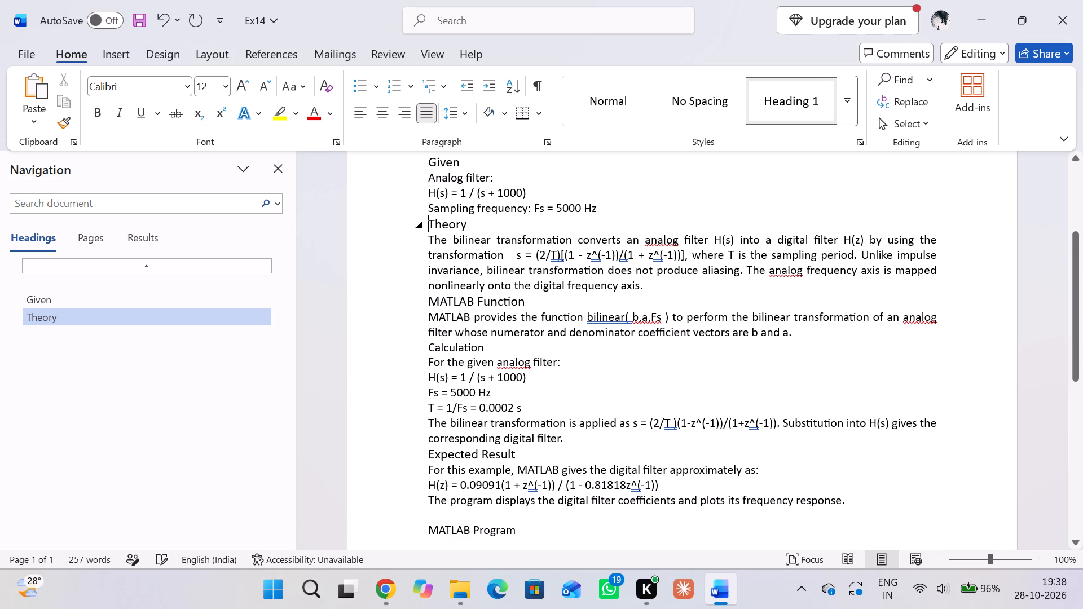
{"action": "key", "text": "Return"}
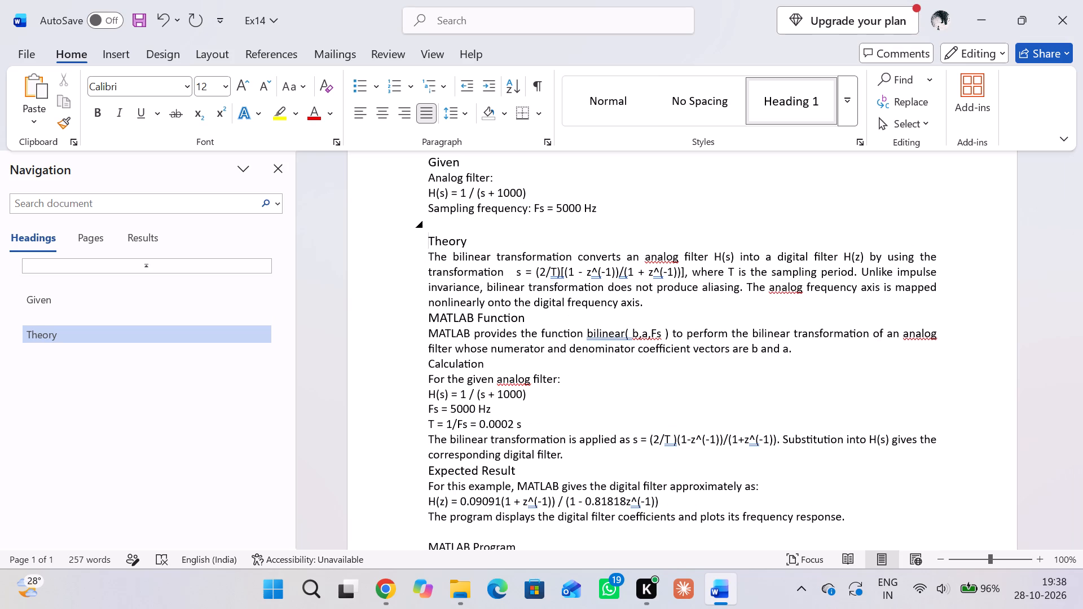
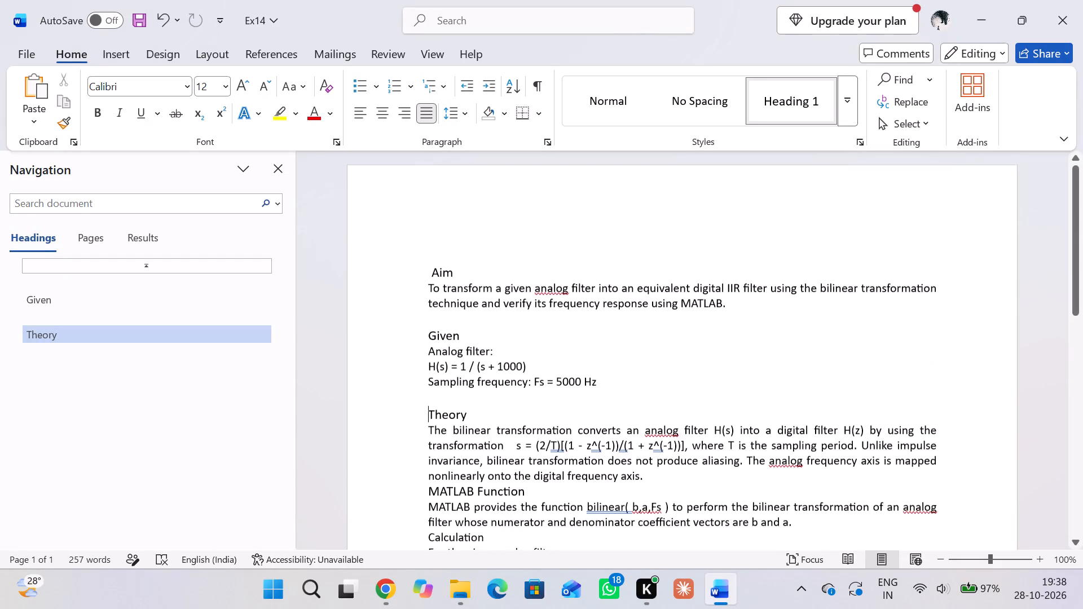
Insert a blank page at the end of the report, after the Result paragraph.
{"action": "scroll", "coordinate": [469, 227], "scroll_direction": "down", "scroll_amount": 1}
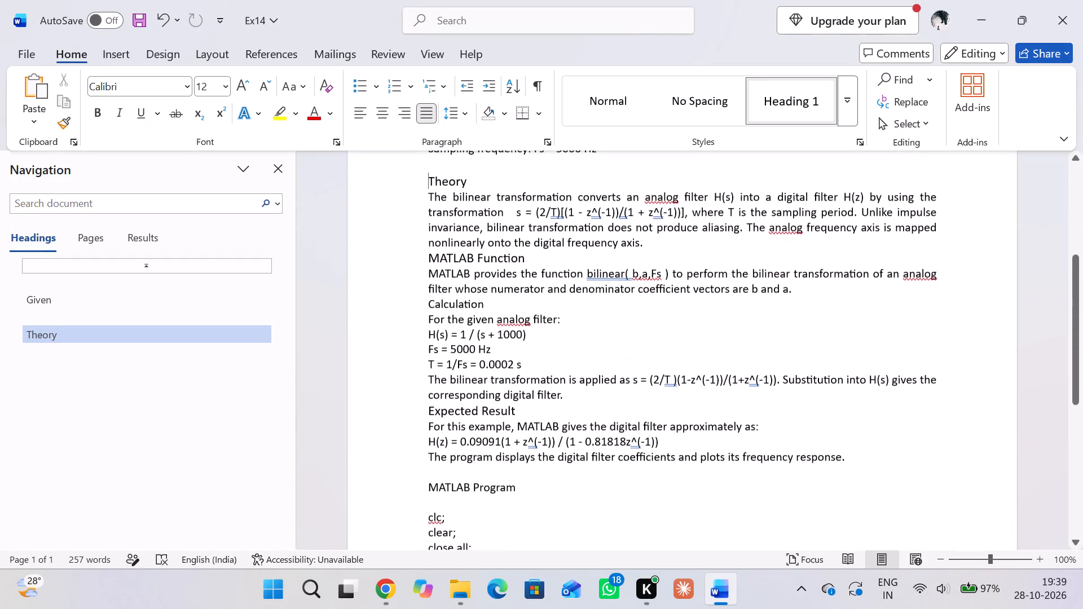
{"action": "scroll", "coordinate": [469, 227], "scroll_direction": "down", "scroll_amount": 1}
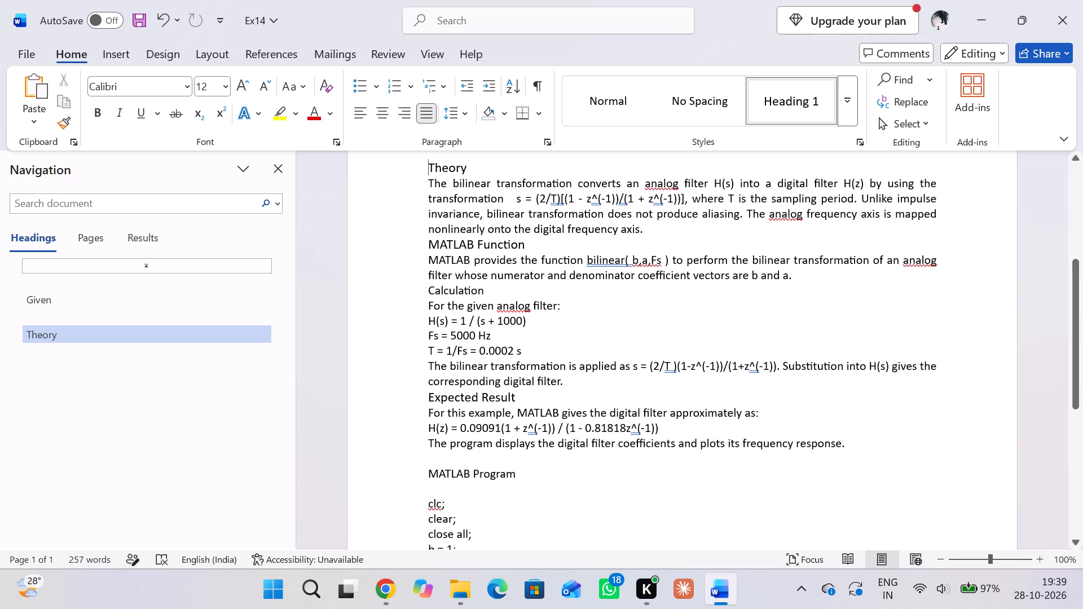
{"action": "scroll", "coordinate": [487, 289], "scroll_direction": "down", "scroll_amount": 3}
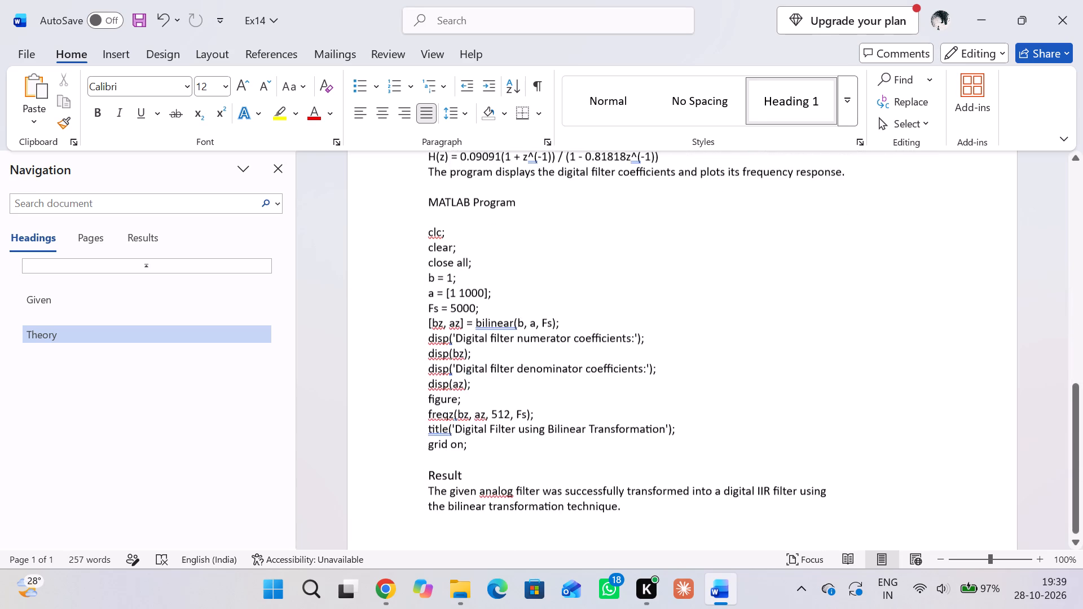
{"action": "scroll", "coordinate": [487, 289], "scroll_direction": "down", "scroll_amount": 2}
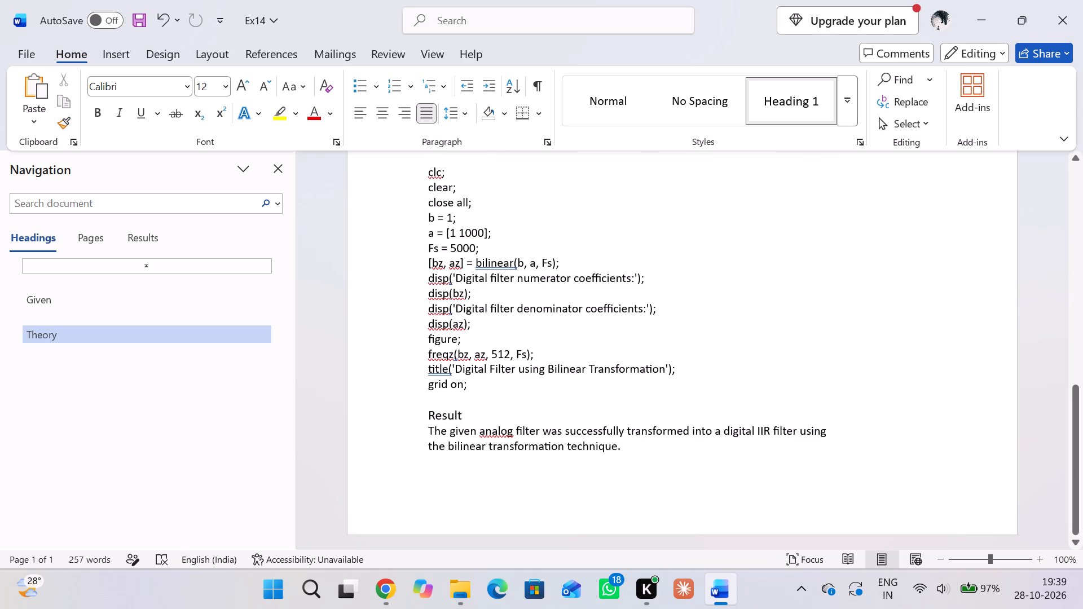
{"action": "left_click", "coordinate": [632, 438]}
{"action": "left_click", "coordinate": [625, 452]}
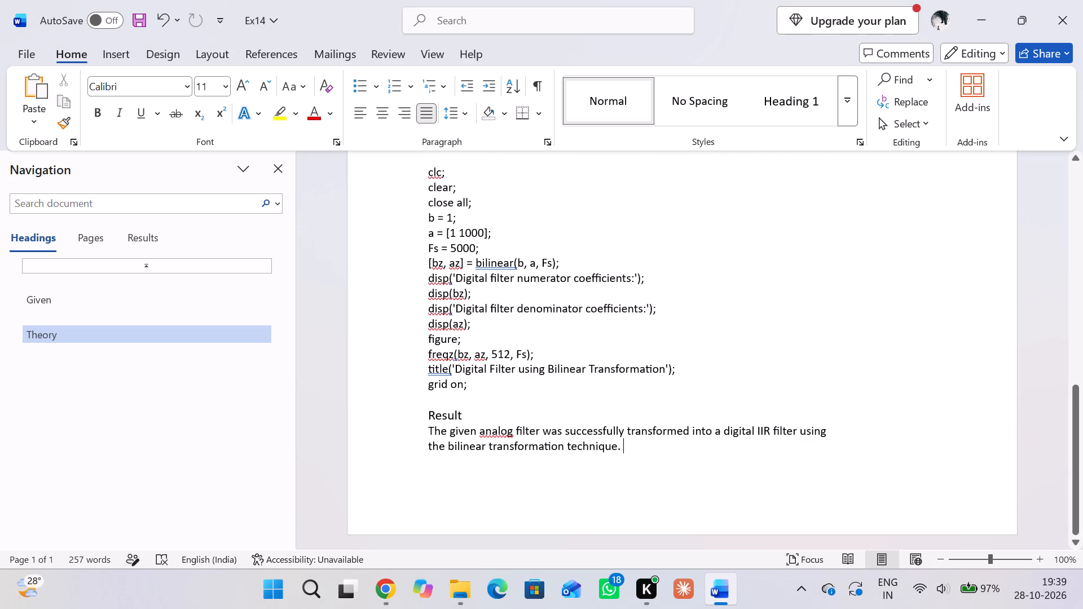
{"action": "left_click", "coordinate": [107, 51]}
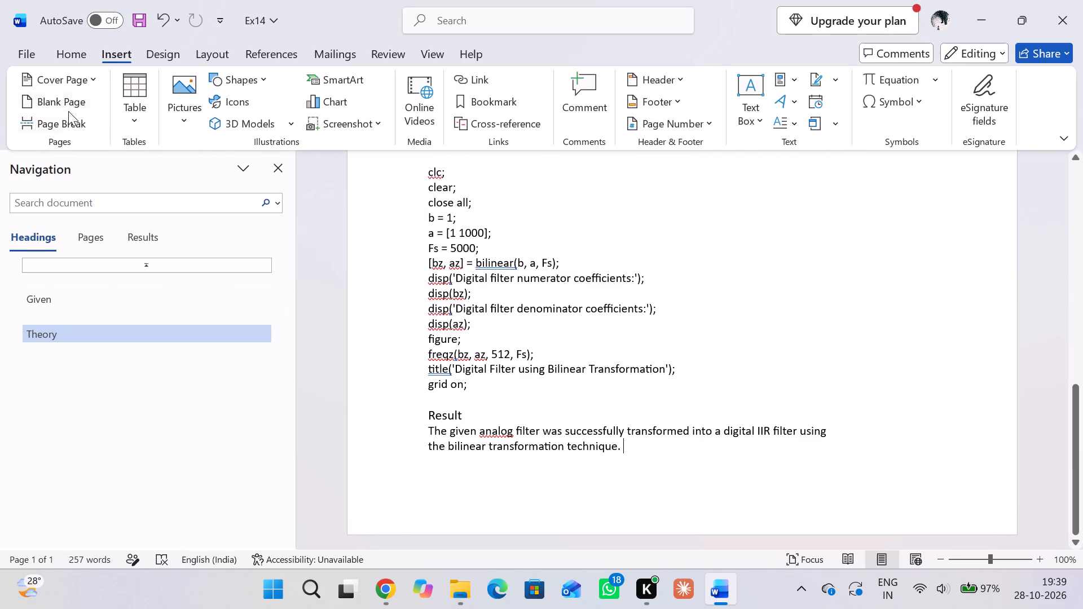
{"action": "left_click", "coordinate": [69, 105]}
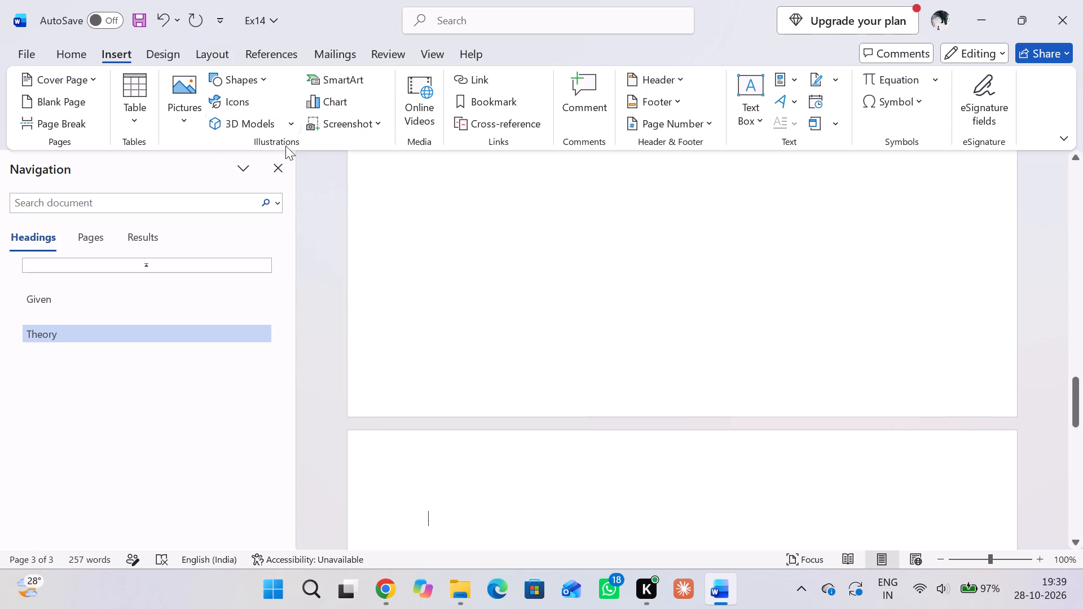
{"action": "scroll", "coordinate": [506, 133], "scroll_direction": "up", "scroll_amount": 1}
{"action": "scroll", "coordinate": [541, 280], "scroll_direction": "up", "scroll_amount": 2}
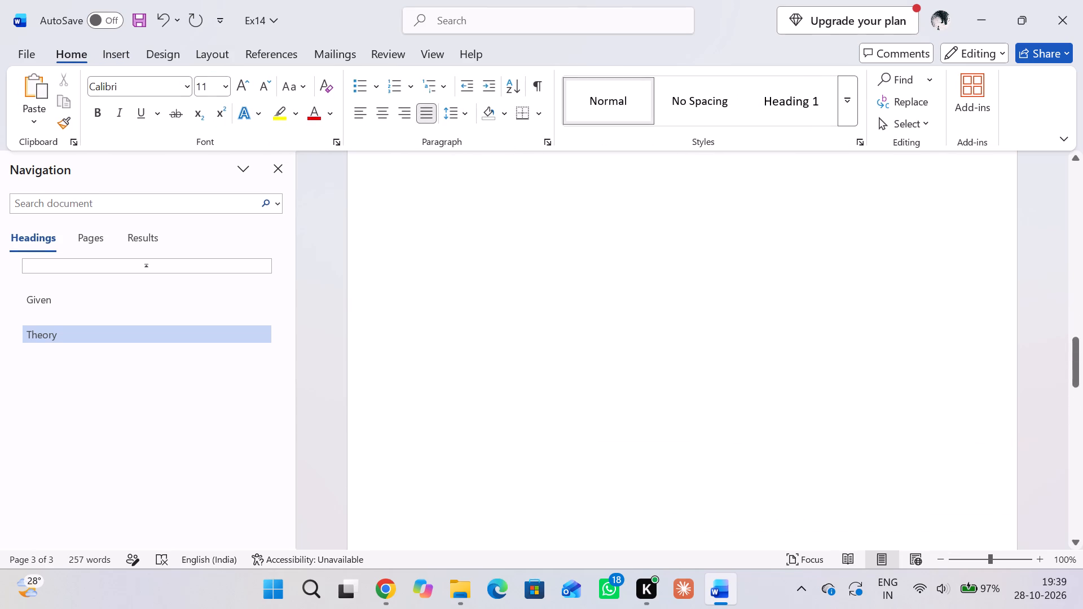
{"action": "scroll", "coordinate": [541, 280], "scroll_direction": "up", "scroll_amount": 2}
{"action": "scroll", "coordinate": [541, 280], "scroll_direction": "down", "scroll_amount": 1}
{"action": "scroll", "coordinate": [541, 280], "scroll_direction": "up", "scroll_amount": 1}
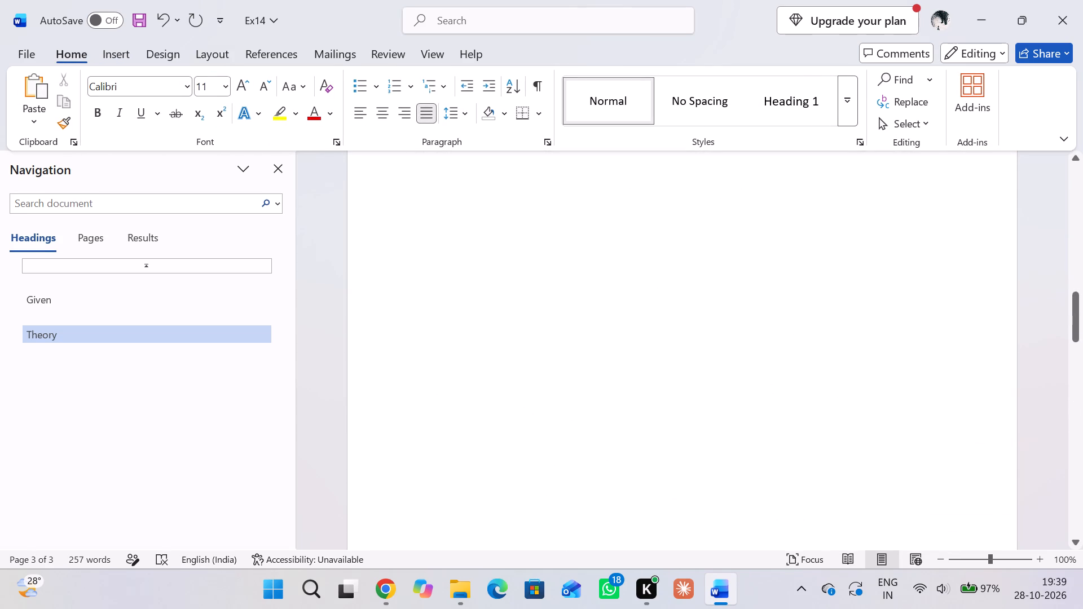
{"action": "scroll", "coordinate": [541, 280], "scroll_direction": "up", "scroll_amount": 1}
{"action": "scroll", "coordinate": [541, 280], "scroll_direction": "down", "scroll_amount": 3}
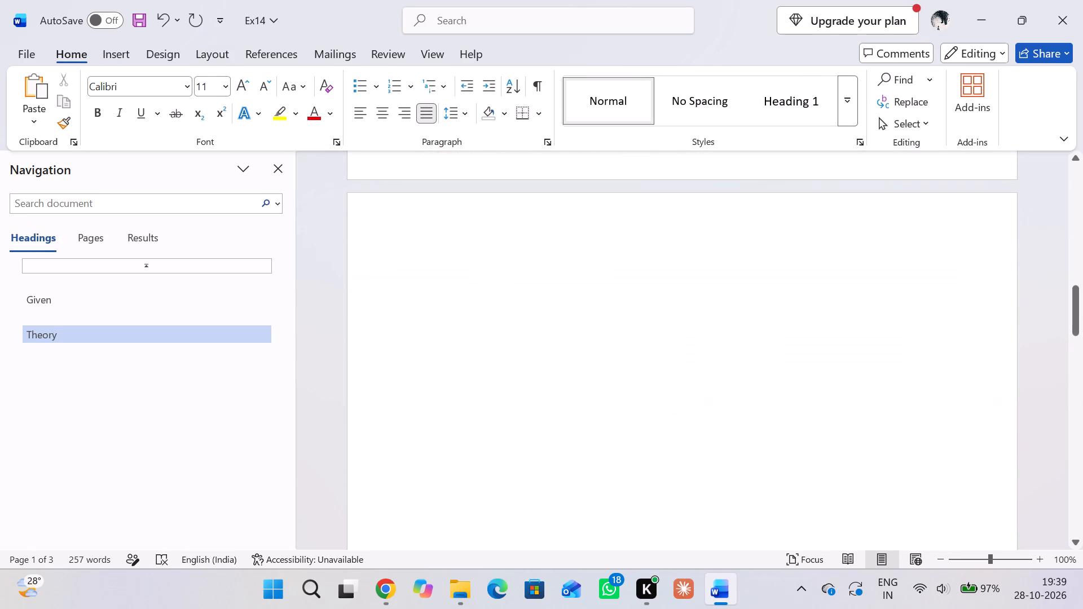
{"action": "scroll", "coordinate": [541, 280], "scroll_direction": "down", "scroll_amount": 5}
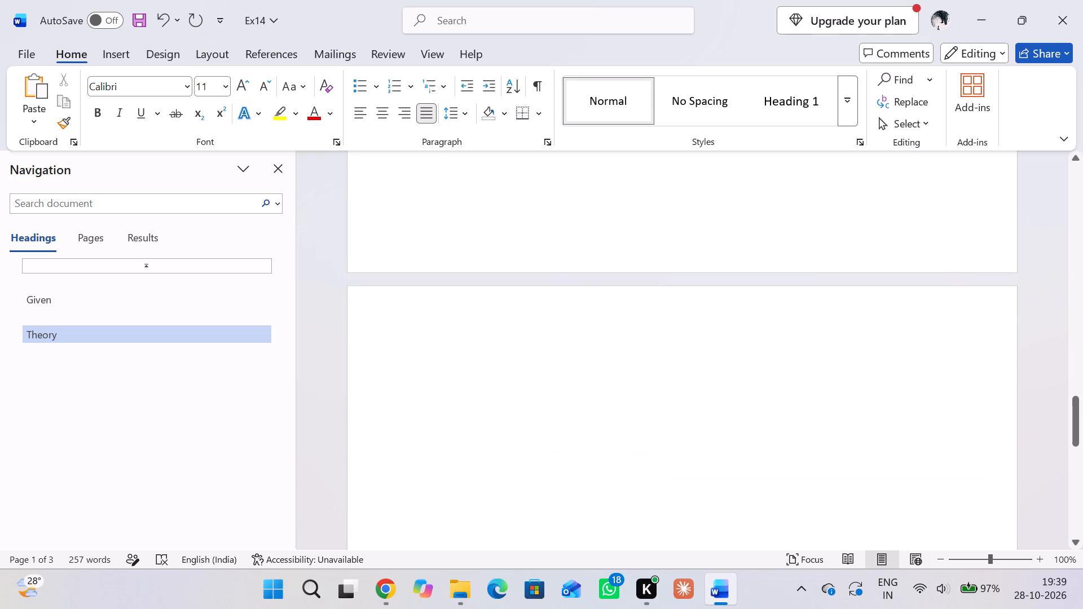
{"action": "scroll", "coordinate": [541, 280], "scroll_direction": "up", "scroll_amount": 3}
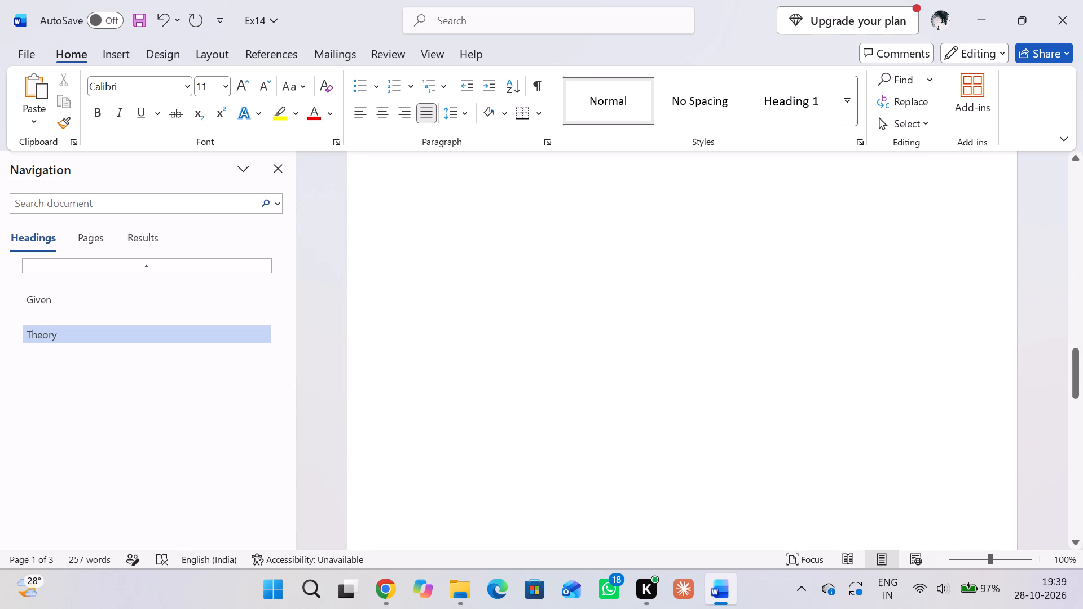
{"action": "scroll", "coordinate": [541, 280], "scroll_direction": "up", "scroll_amount": 4}
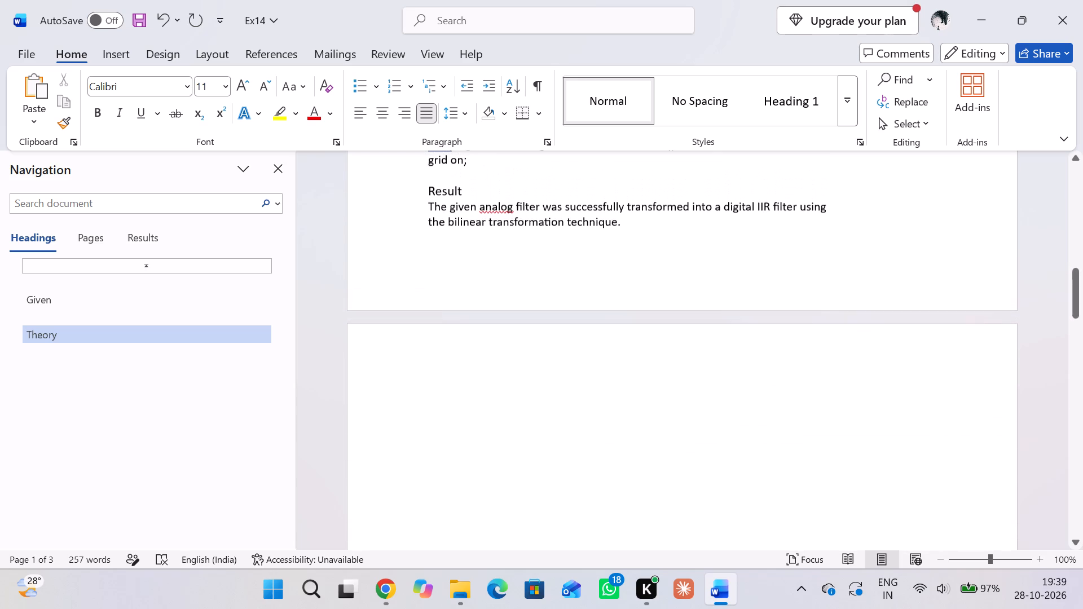
{"action": "left_click", "coordinate": [449, 352]}
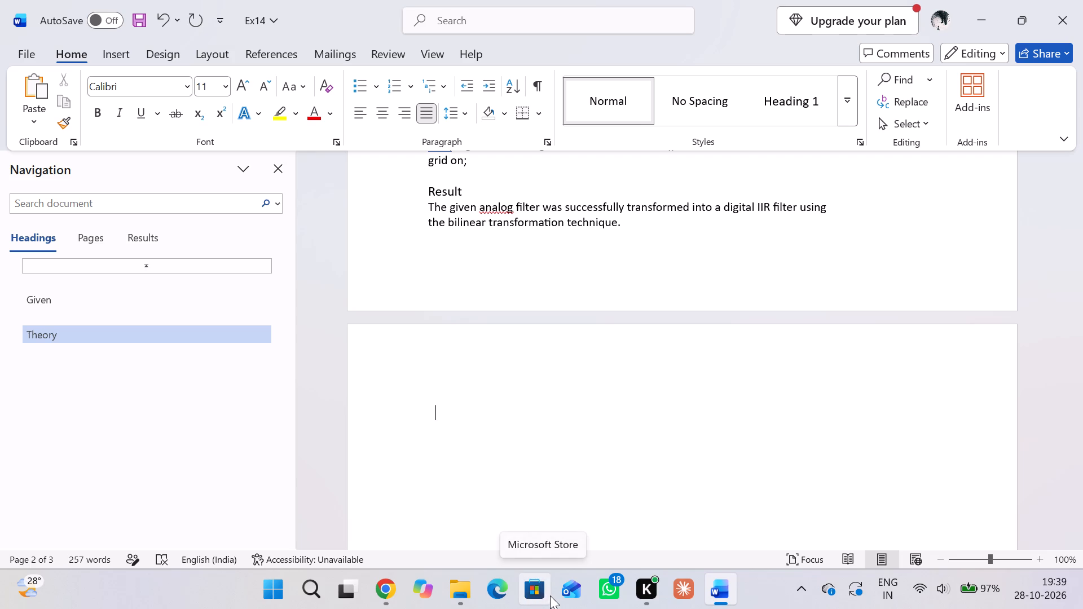
{"action": "left_click", "coordinate": [372, 587]}
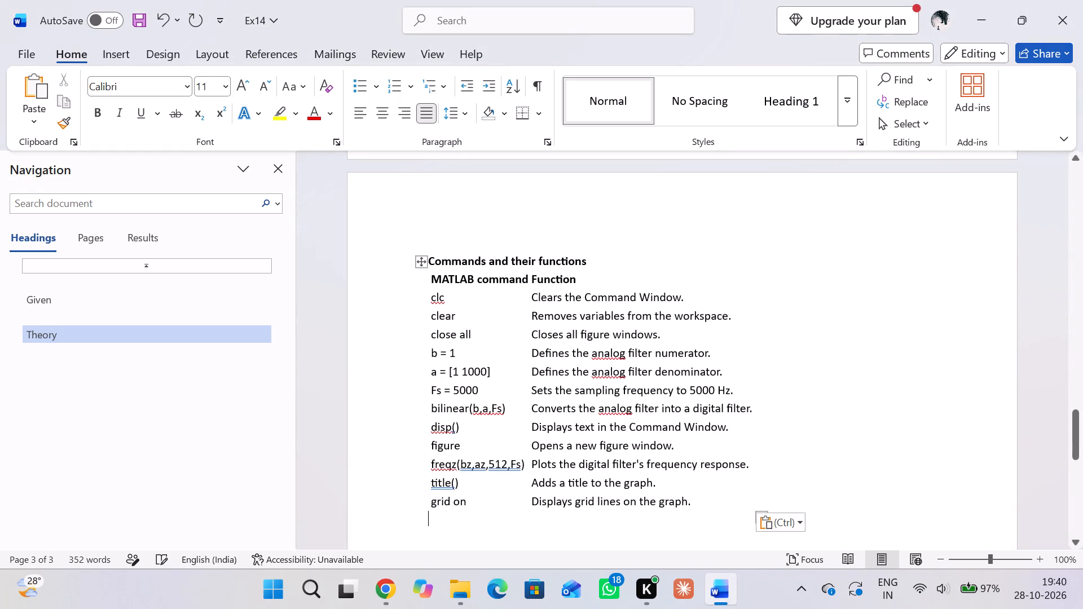
Delete the extra page break on the empty page before "Commands and their functions" so the heading and table move up to page 2.
{"action": "left_click", "coordinate": [591, 261]}
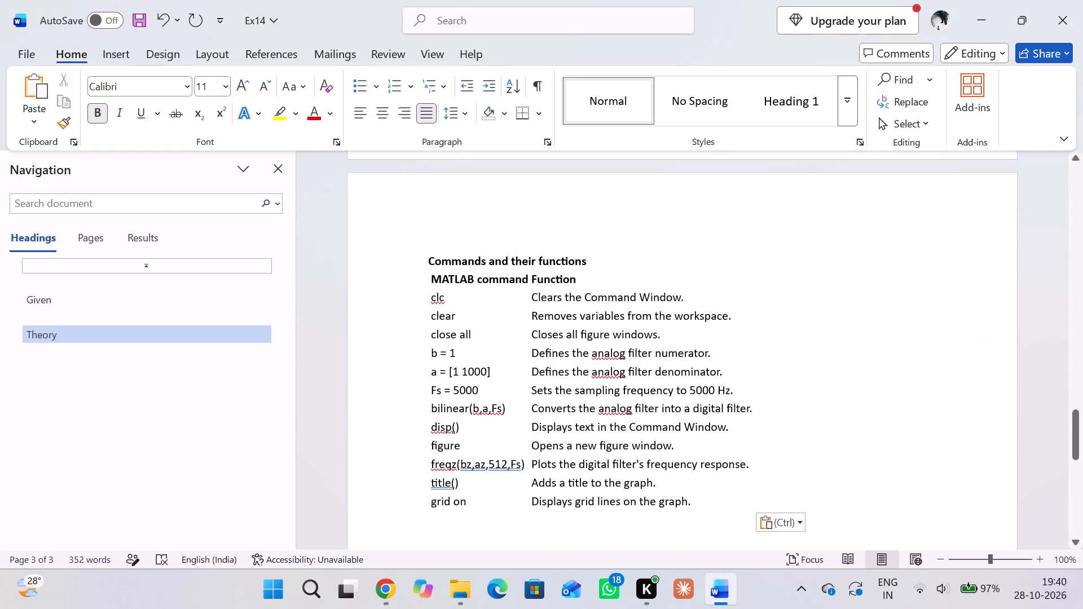
{"action": "left_click", "coordinate": [591, 261]}
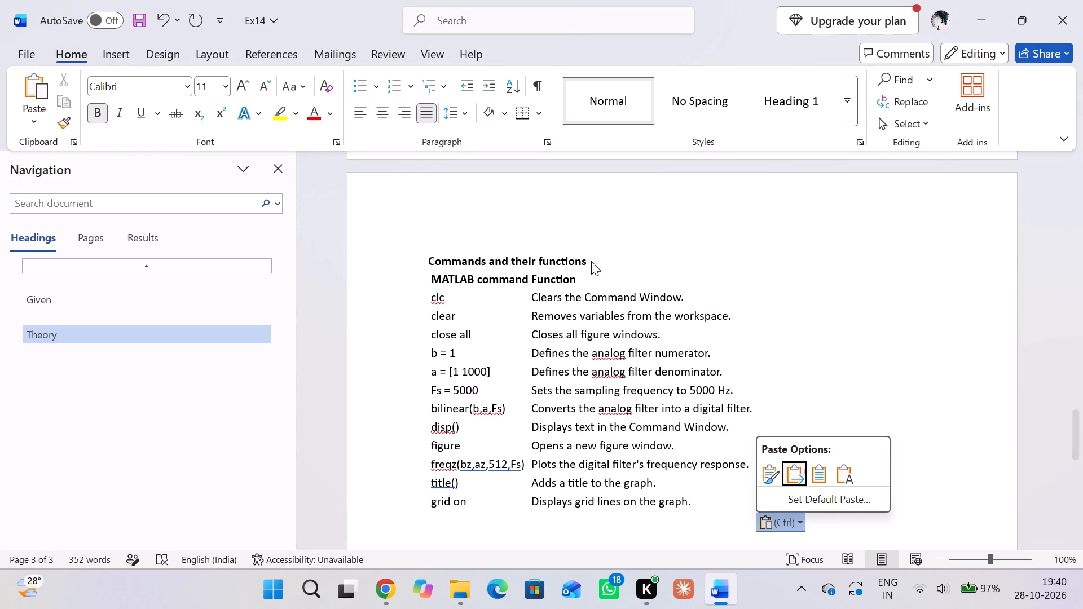
{"action": "scroll", "coordinate": [591, 261], "scroll_direction": "up", "scroll_amount": 4}
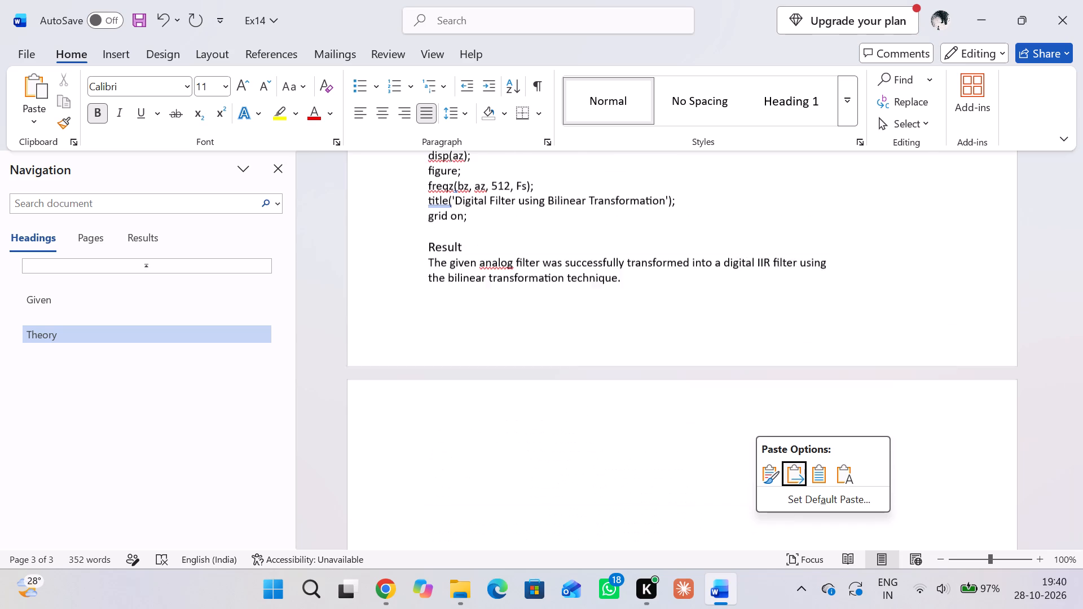
{"action": "right_click", "coordinate": [591, 261]}
{"action": "left_click", "coordinate": [570, 214]}
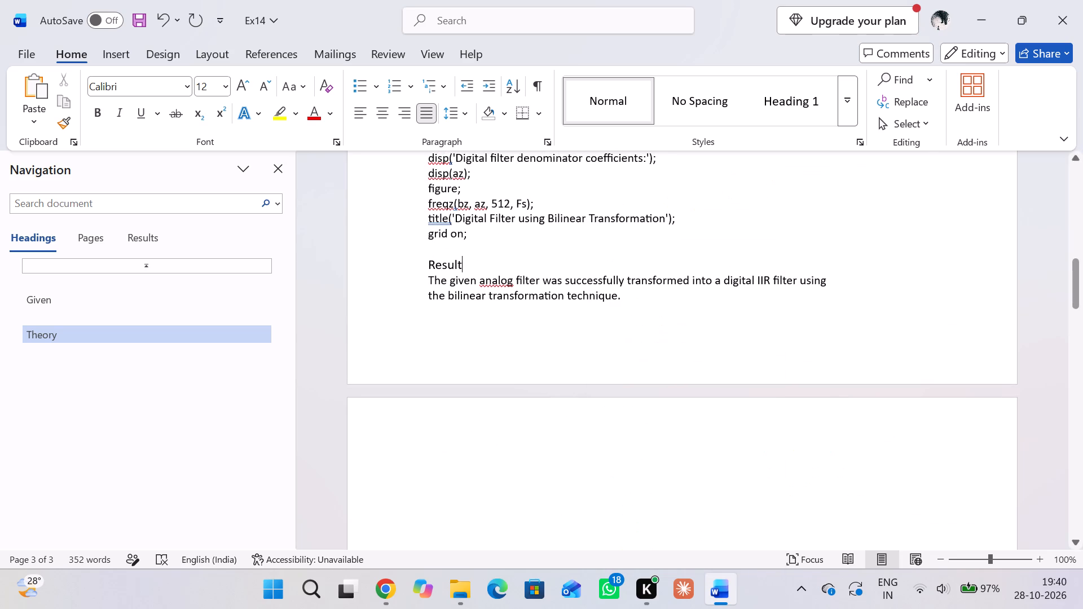
{"action": "left_click", "coordinate": [570, 214]}
{"action": "left_click", "coordinate": [610, 217]}
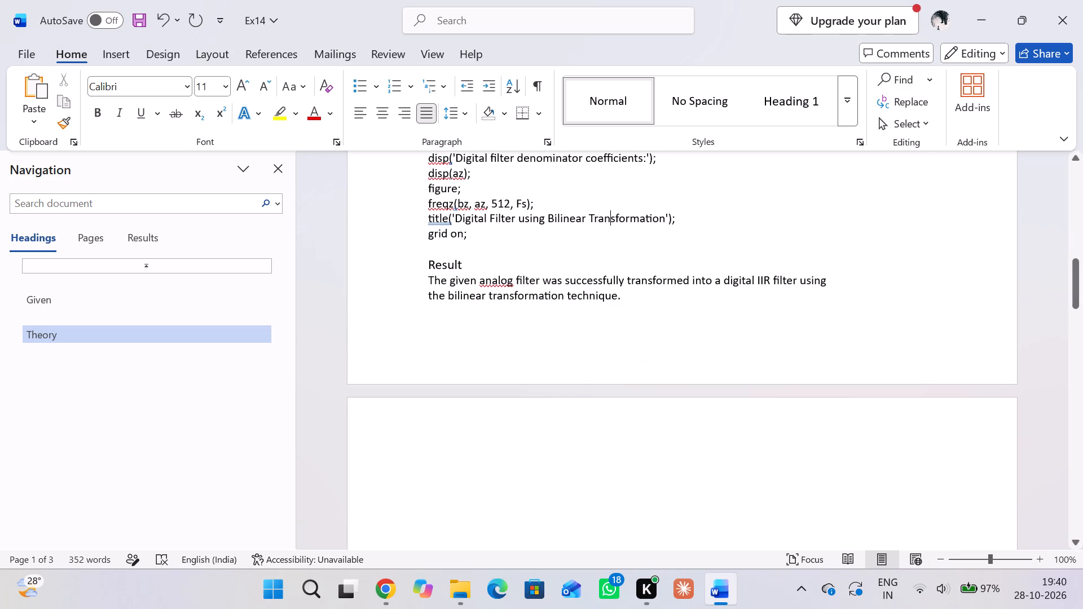
{"action": "scroll", "coordinate": [601, 283], "scroll_direction": "down", "scroll_amount": 1}
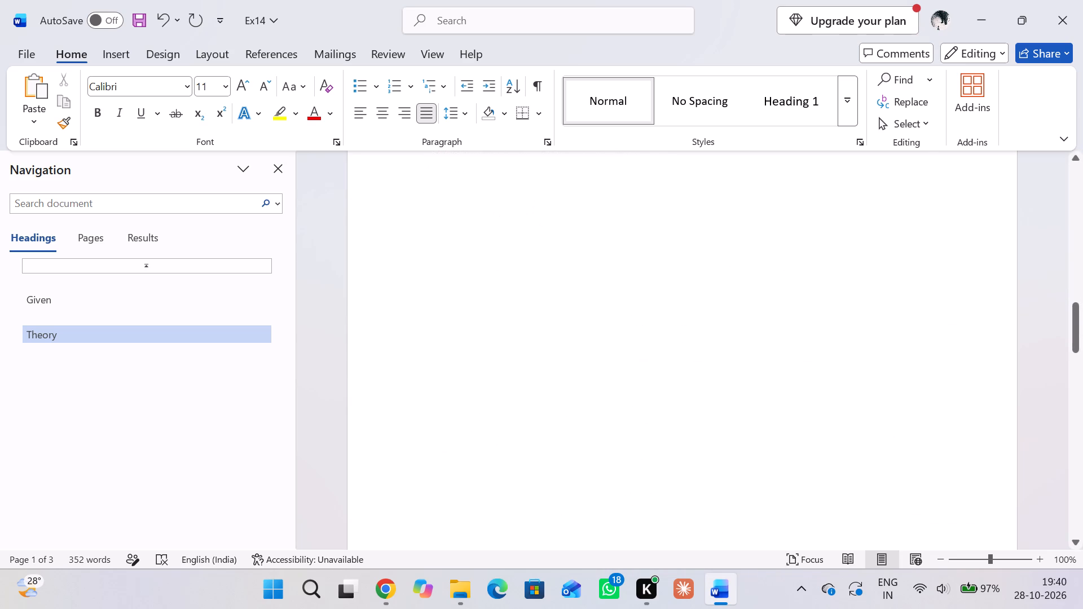
{"action": "left_click", "coordinate": [525, 271]}
{"action": "key", "text": "shift+Delete"}
{"action": "key", "text": "shift+BackSpace"}
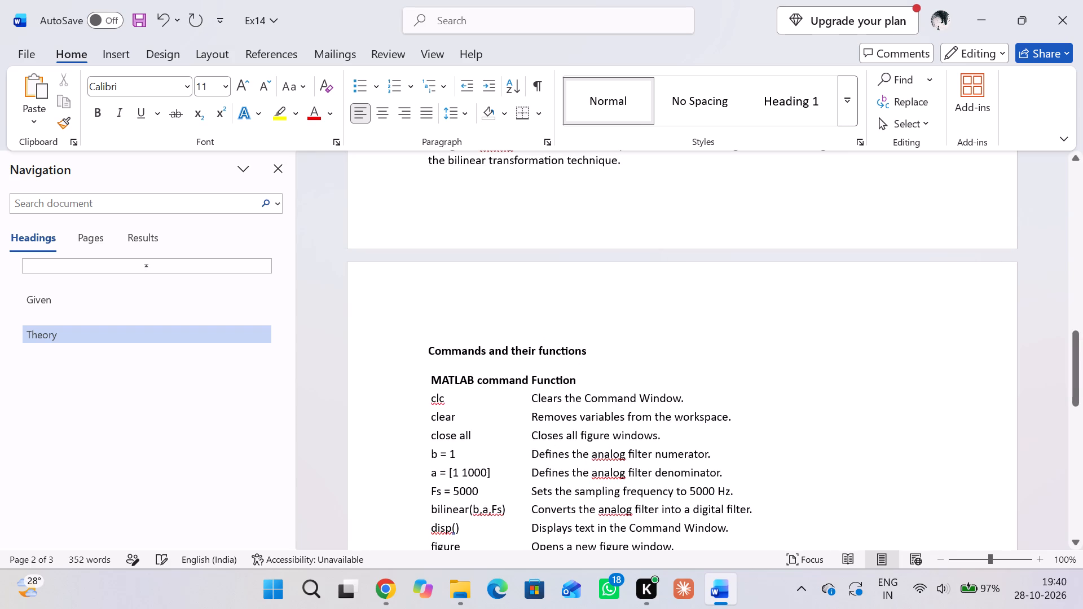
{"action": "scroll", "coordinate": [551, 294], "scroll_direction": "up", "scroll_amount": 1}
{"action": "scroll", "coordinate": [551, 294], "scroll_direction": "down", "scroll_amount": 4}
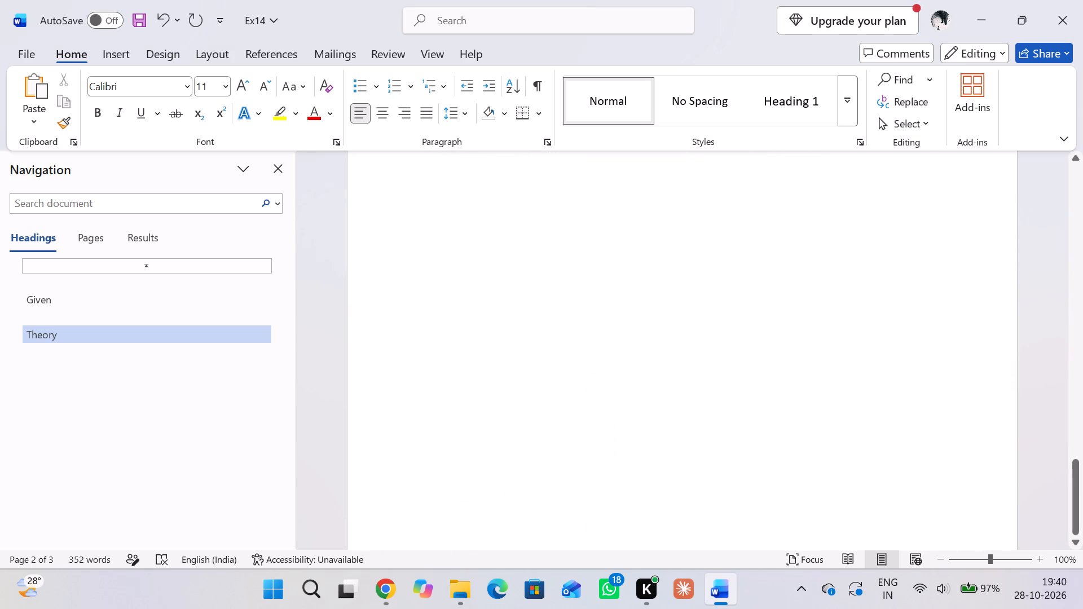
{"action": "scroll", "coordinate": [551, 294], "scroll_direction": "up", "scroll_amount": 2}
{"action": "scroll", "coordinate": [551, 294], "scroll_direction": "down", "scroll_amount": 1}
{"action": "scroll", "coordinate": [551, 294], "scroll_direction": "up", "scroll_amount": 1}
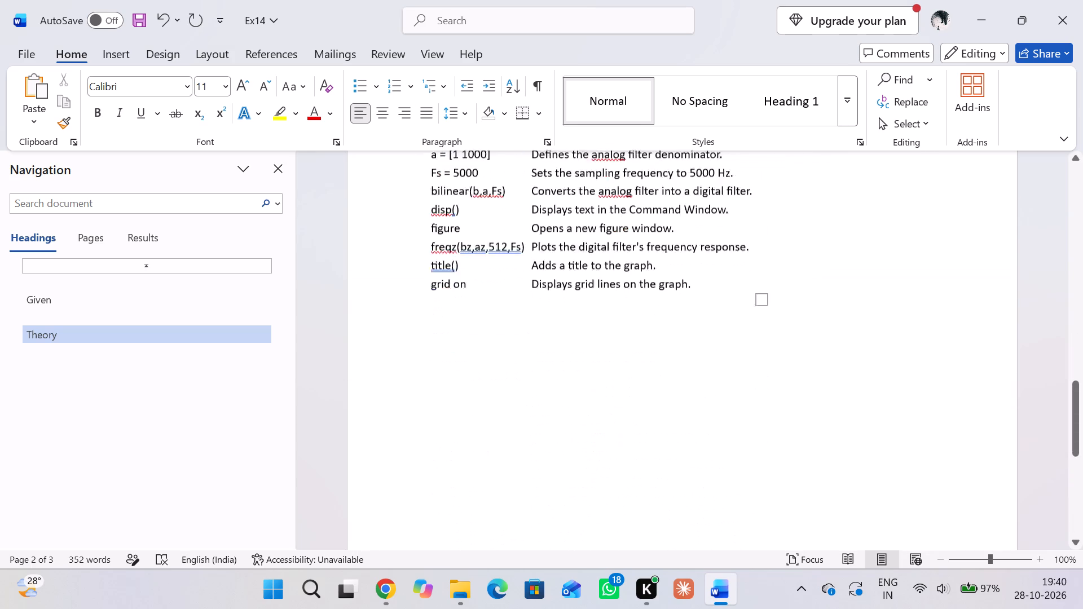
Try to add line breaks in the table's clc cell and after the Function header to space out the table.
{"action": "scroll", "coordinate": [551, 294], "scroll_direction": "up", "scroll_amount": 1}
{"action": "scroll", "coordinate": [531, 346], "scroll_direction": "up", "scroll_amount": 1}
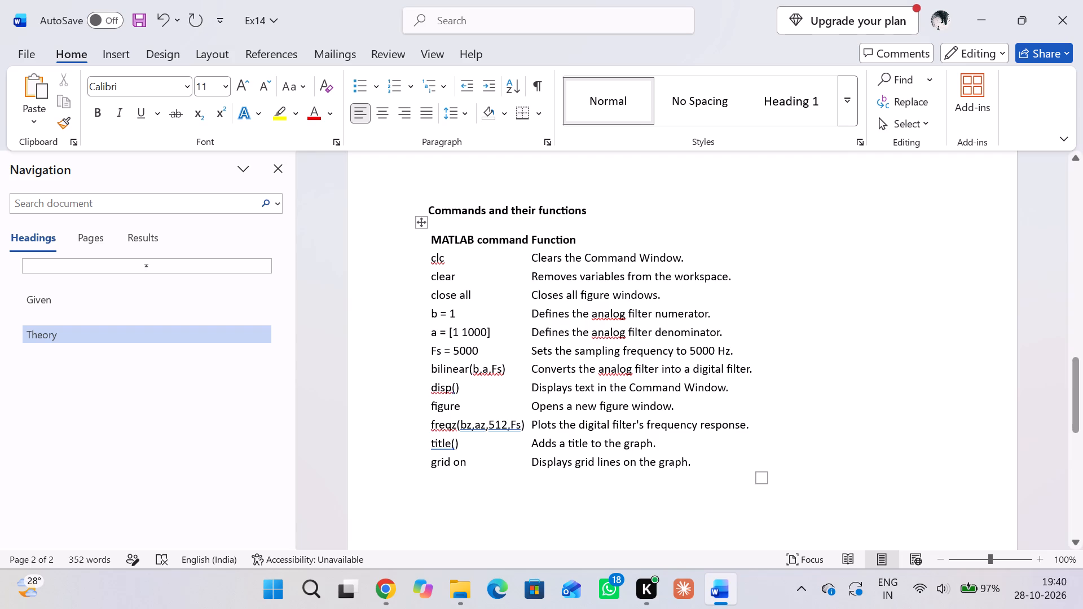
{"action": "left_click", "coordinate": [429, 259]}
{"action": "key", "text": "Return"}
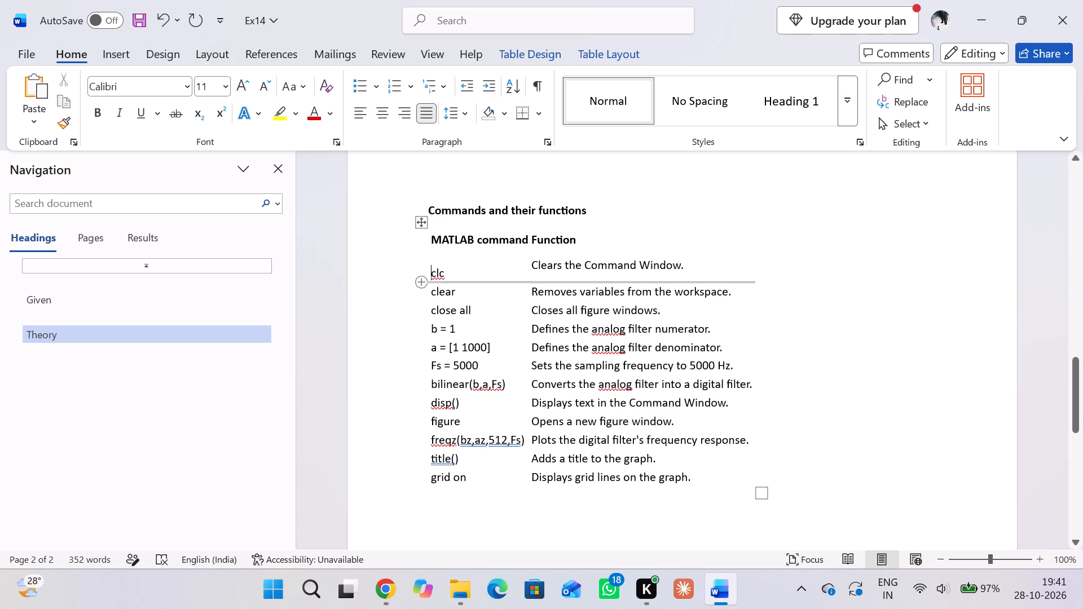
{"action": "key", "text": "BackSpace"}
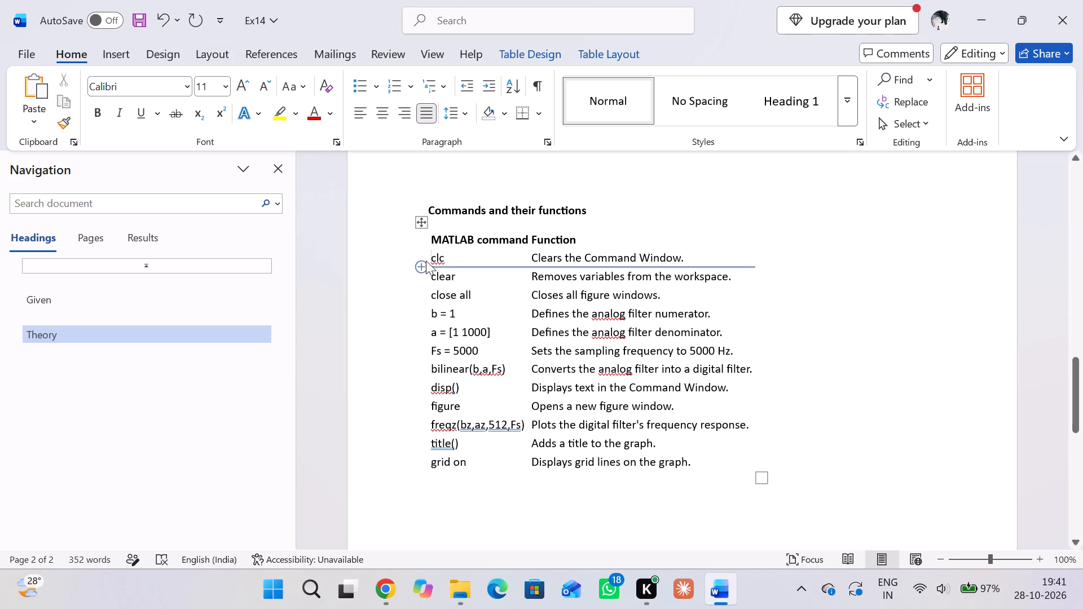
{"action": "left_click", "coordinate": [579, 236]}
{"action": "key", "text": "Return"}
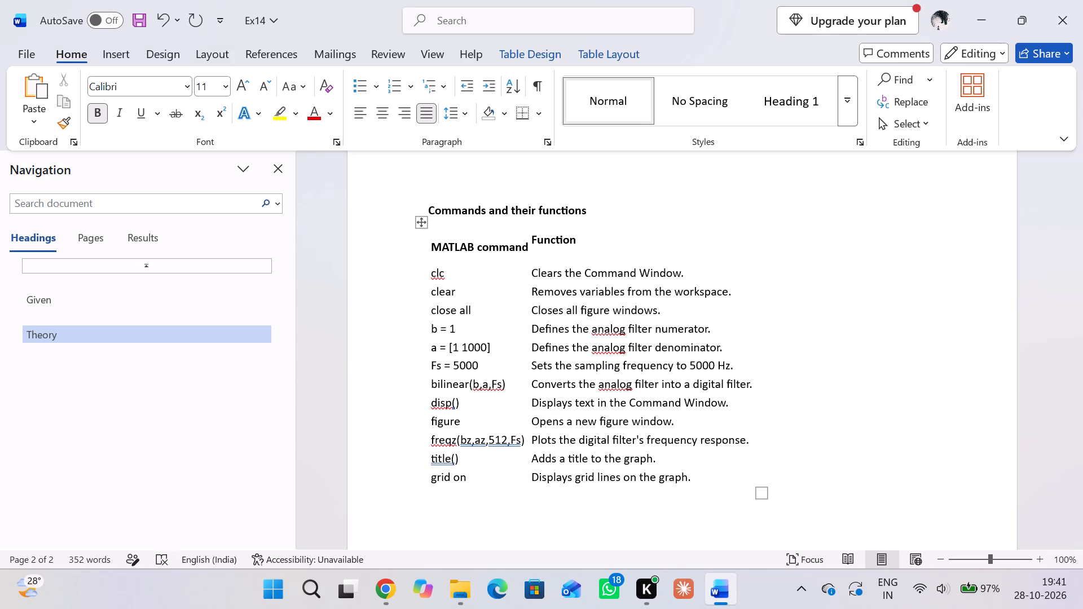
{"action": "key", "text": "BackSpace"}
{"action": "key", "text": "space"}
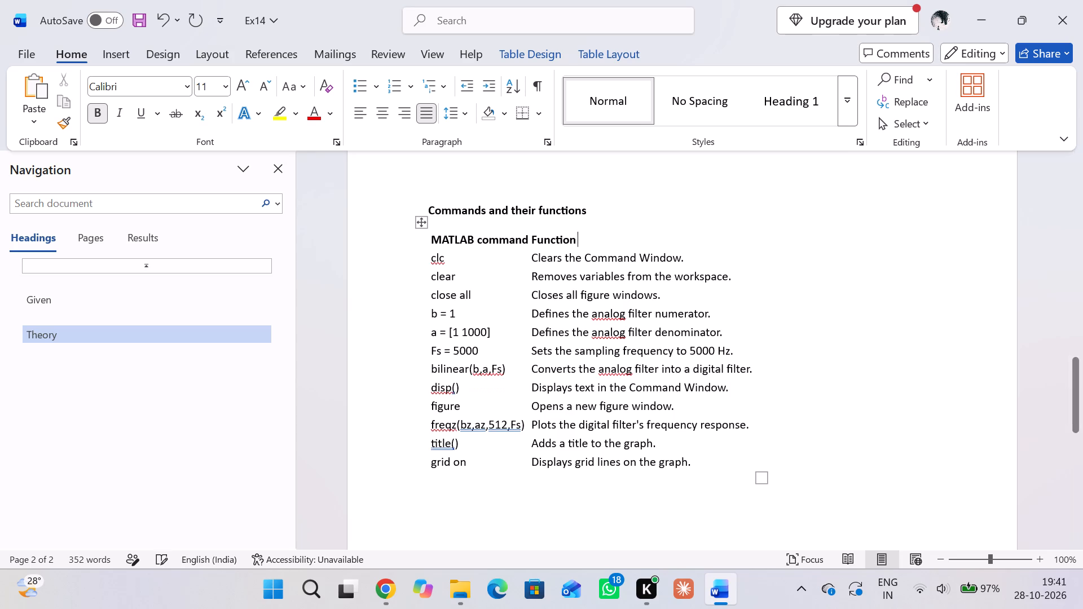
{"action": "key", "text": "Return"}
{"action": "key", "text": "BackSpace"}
Widen the MATLAB command column so the Function column starts further from the command names.
{"action": "left_click_drag", "start_coordinate": [529, 255], "coordinate": [574, 520]}
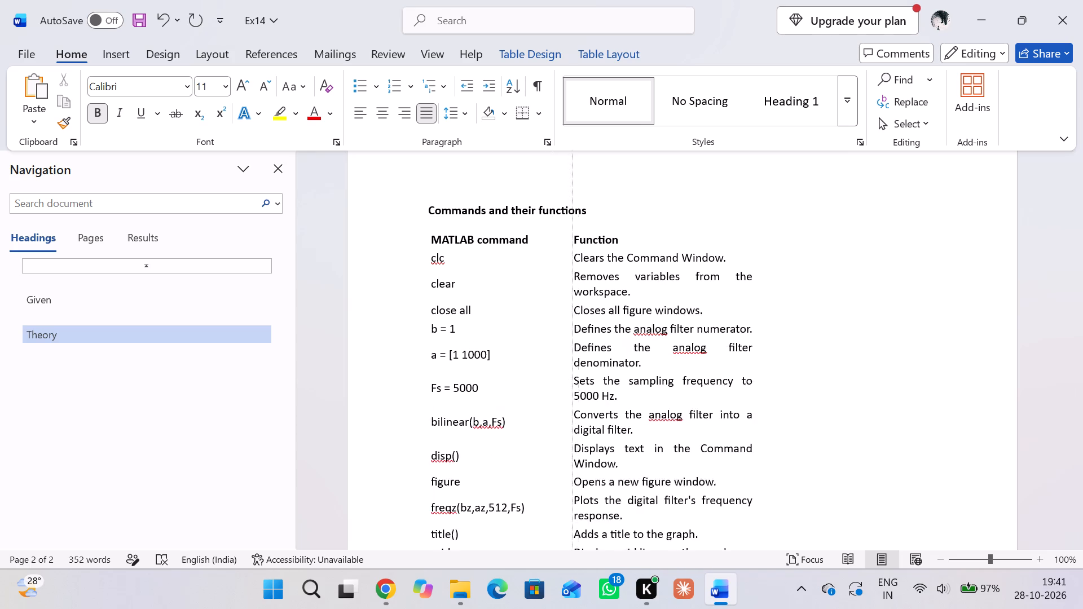
{"action": "left_click_drag", "start_coordinate": [574, 520], "coordinate": [644, 514]}
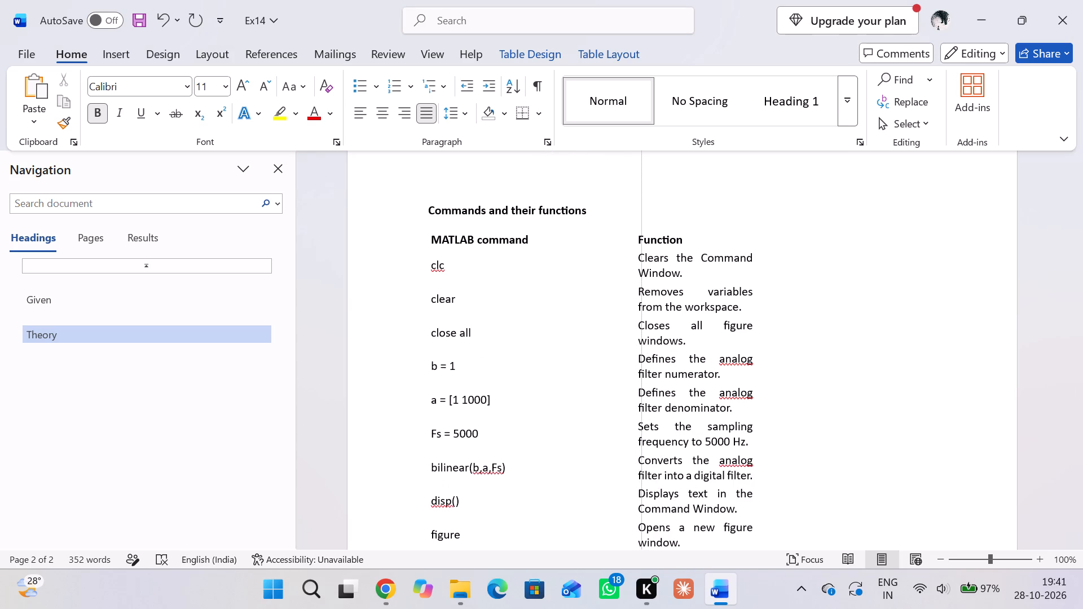
{"action": "left_click_drag", "start_coordinate": [644, 514], "coordinate": [584, 493]}
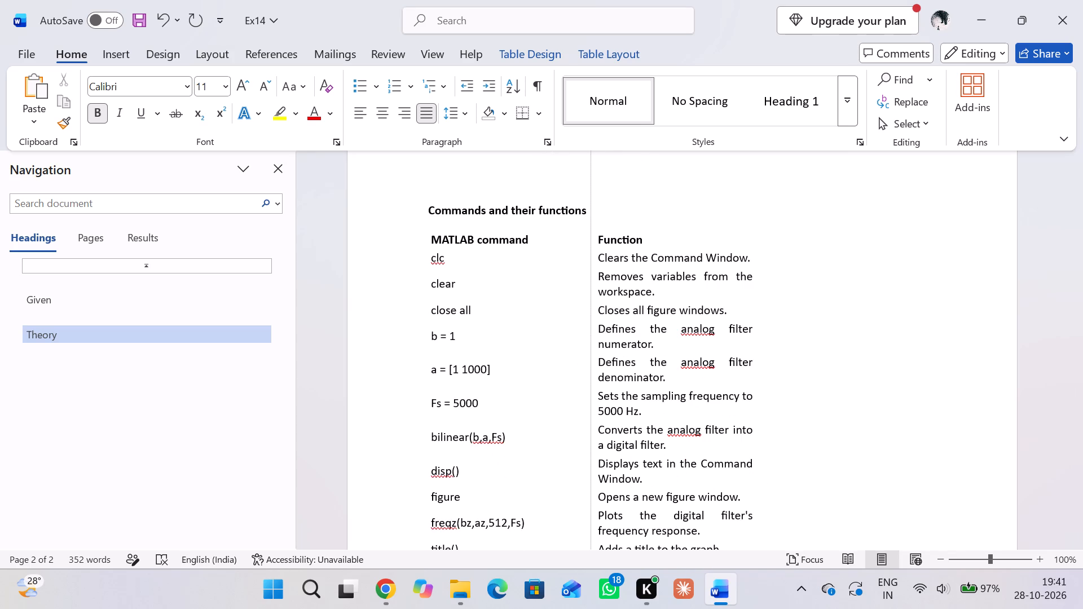
{"action": "left_click_drag", "start_coordinate": [584, 493], "coordinate": [585, 493]}
{"action": "left_click_drag", "start_coordinate": [585, 493], "coordinate": [729, 430]}
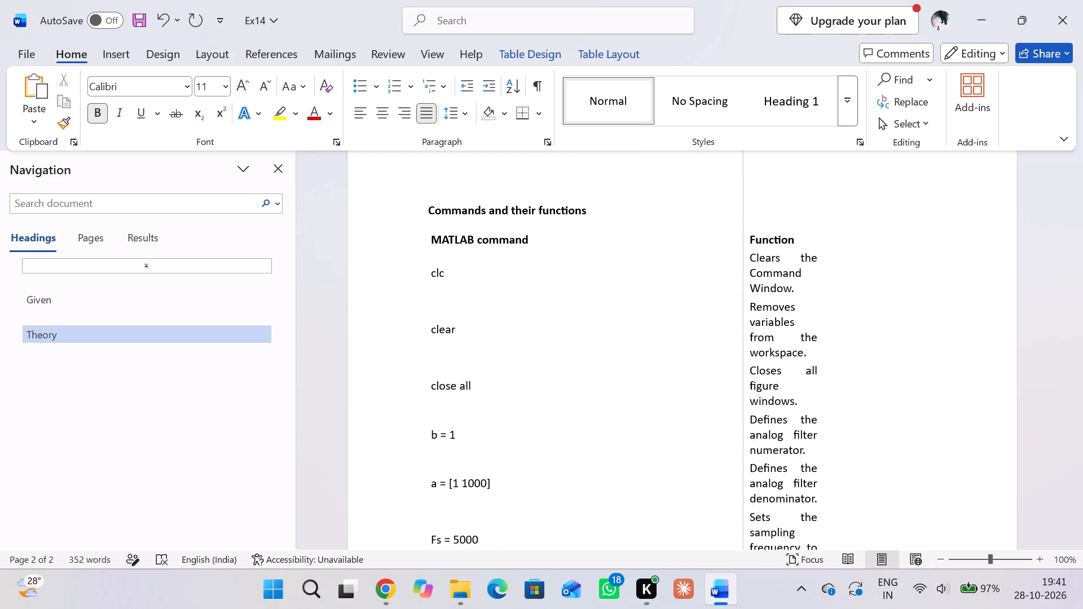
{"action": "left_click_drag", "start_coordinate": [729, 430], "coordinate": [626, 449]}
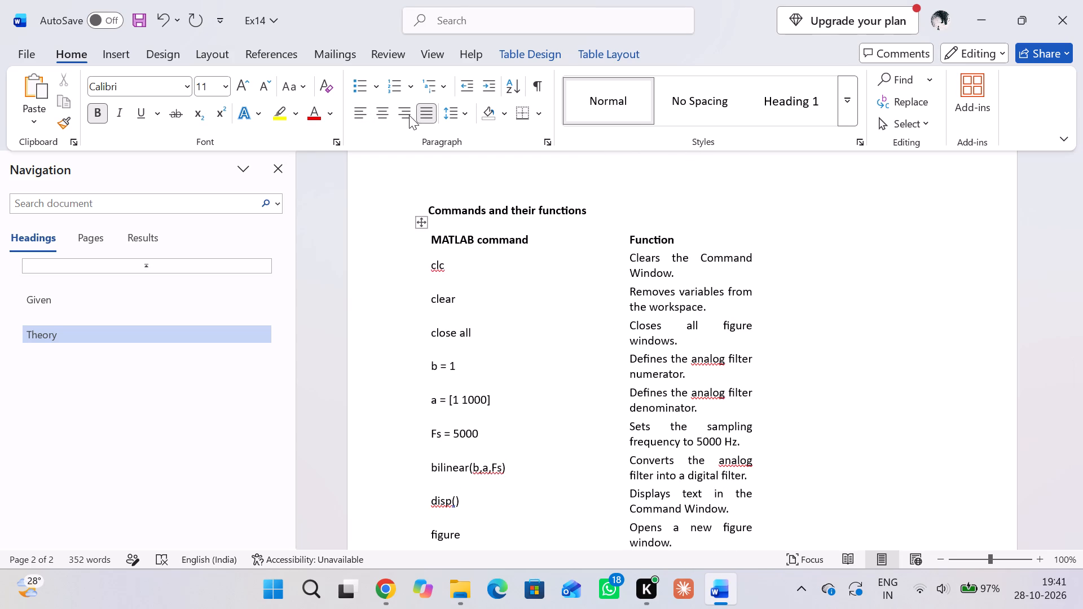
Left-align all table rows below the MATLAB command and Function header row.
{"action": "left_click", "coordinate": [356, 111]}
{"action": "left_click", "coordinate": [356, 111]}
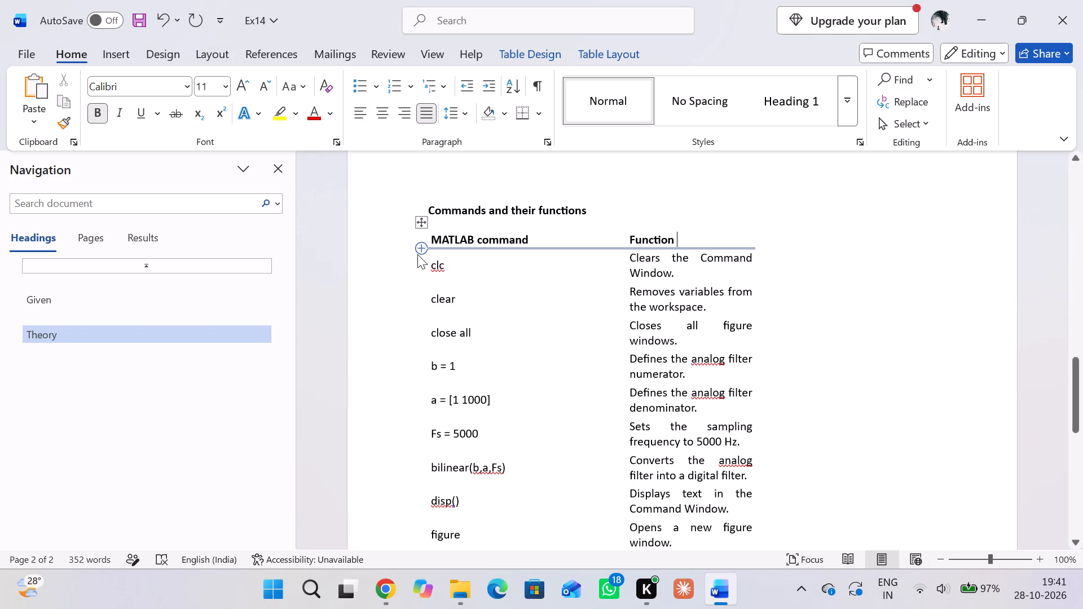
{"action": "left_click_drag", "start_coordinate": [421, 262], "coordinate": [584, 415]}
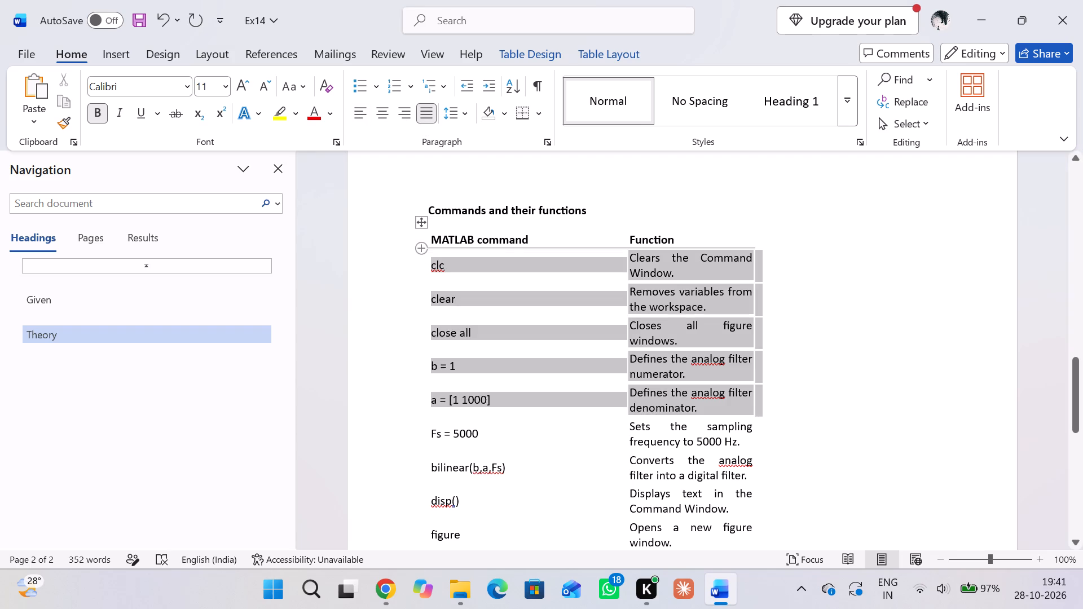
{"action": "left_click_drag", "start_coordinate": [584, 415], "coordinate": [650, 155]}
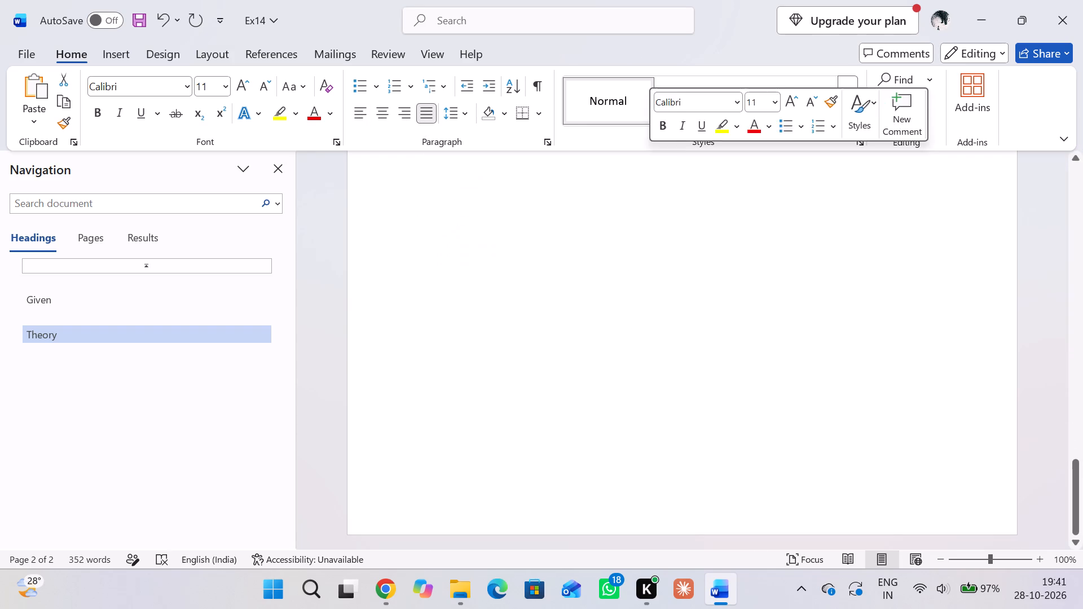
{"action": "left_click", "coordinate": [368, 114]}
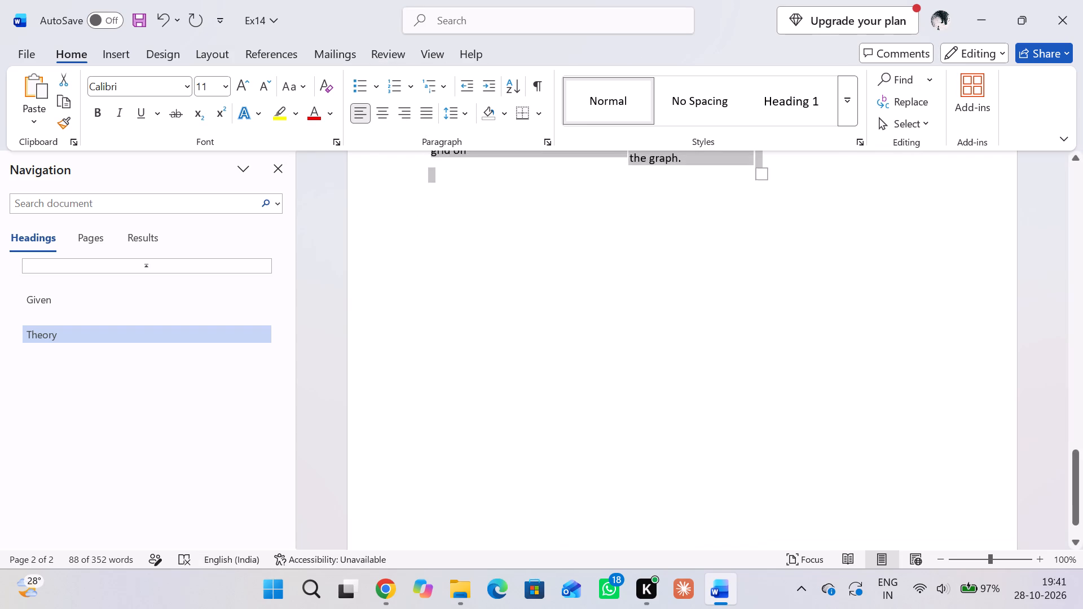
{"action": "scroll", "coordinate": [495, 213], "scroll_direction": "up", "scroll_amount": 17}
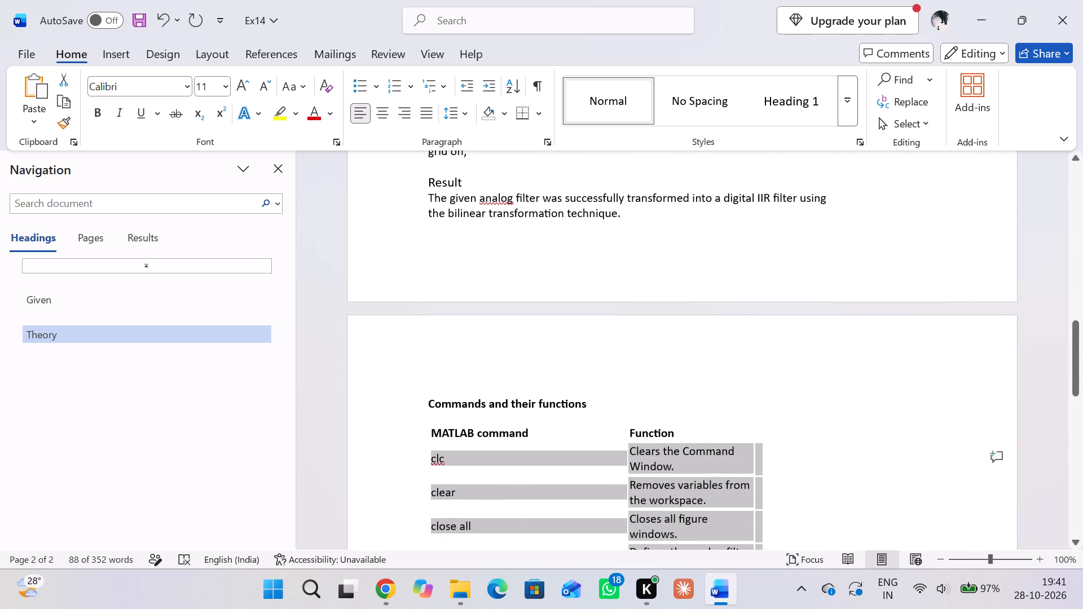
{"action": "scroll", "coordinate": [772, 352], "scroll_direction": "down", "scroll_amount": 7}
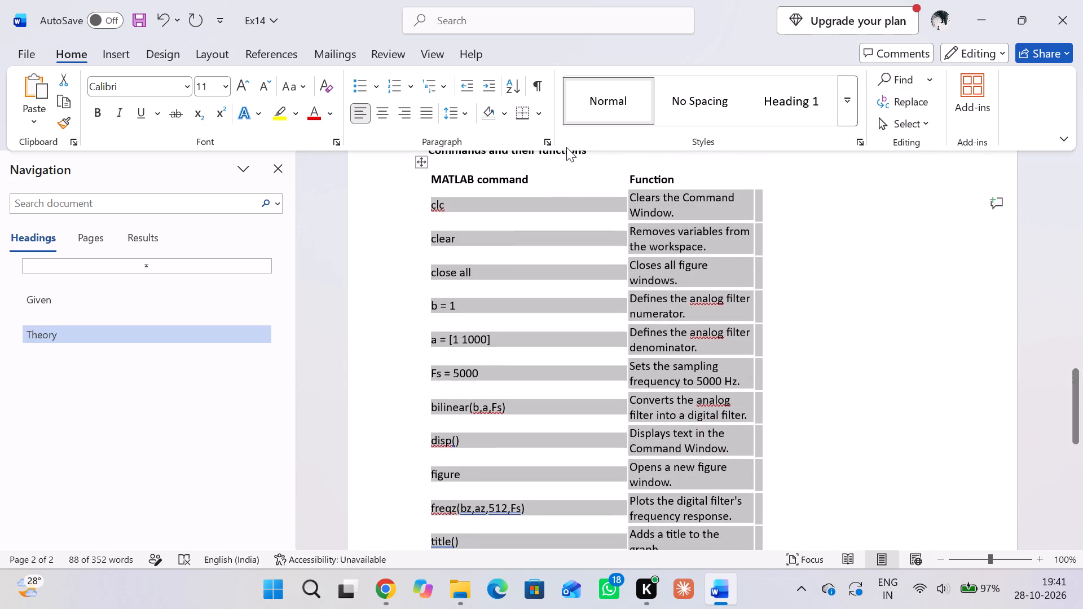
Set the paragraph alignment of the selected table rows to Justified, keeping the outline level at Body Text.
{"action": "left_click", "coordinate": [545, 141]}
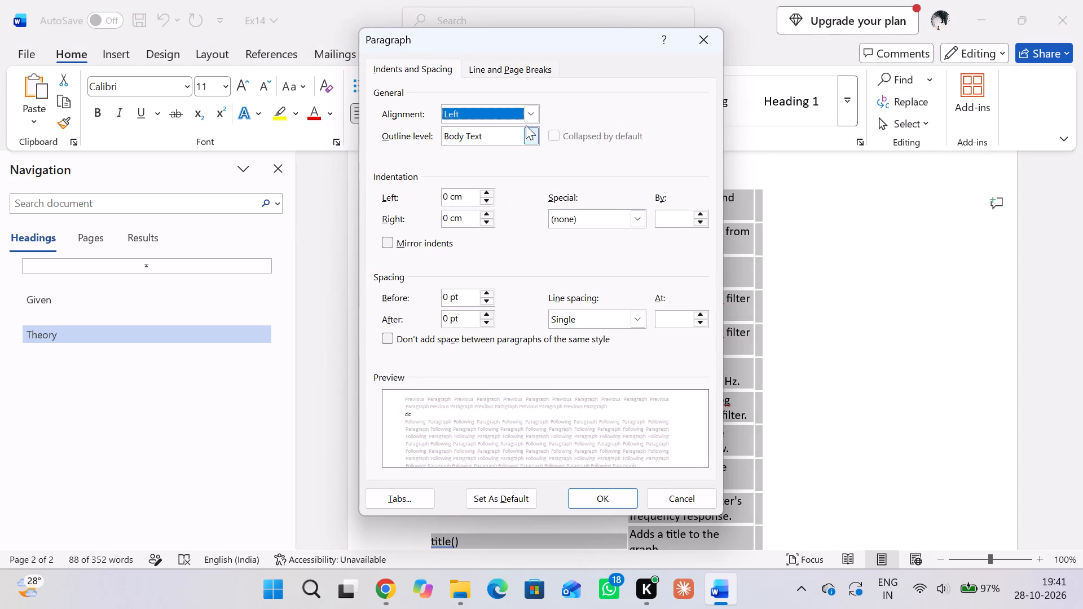
{"action": "left_click", "coordinate": [533, 139]}
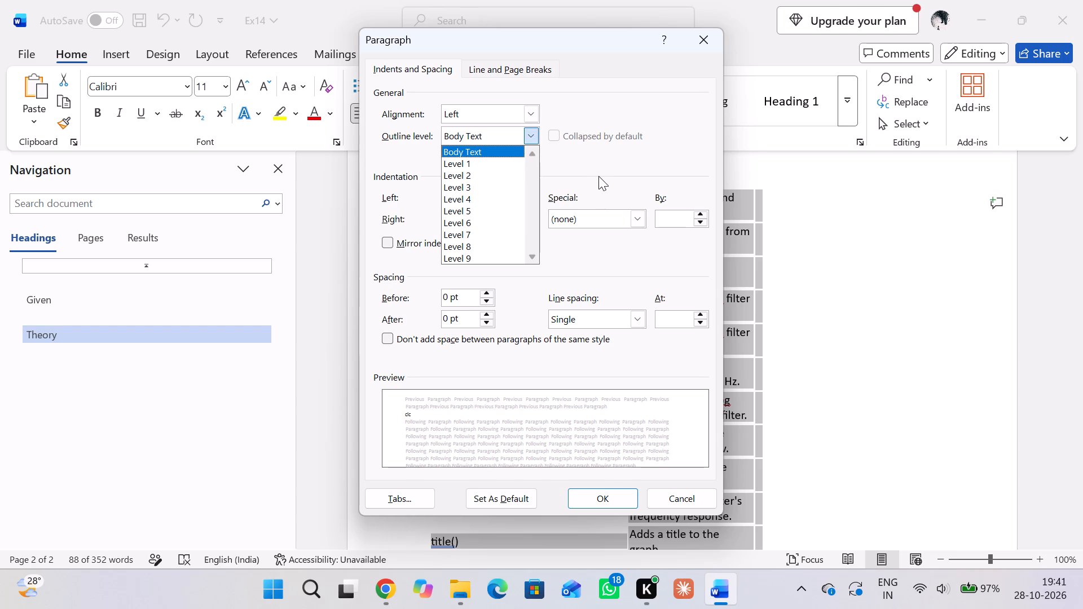
{"action": "left_click", "coordinate": [598, 176]}
{"action": "left_click_drag", "start_coordinate": [530, 112], "coordinate": [493, 165]}
{"action": "left_click", "coordinate": [493, 165]}
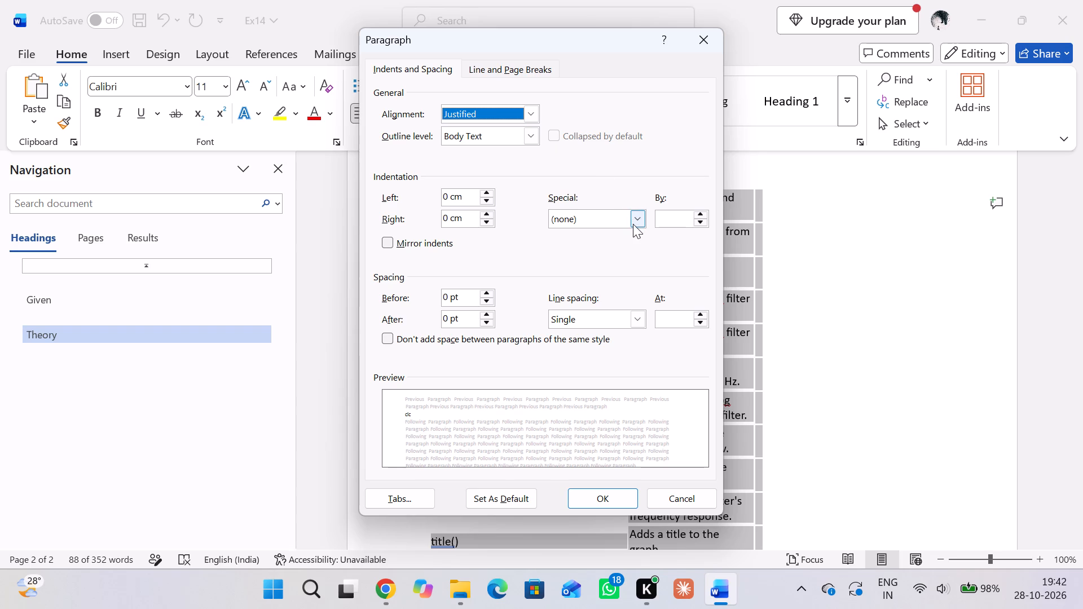
{"action": "left_click", "coordinate": [606, 489]}
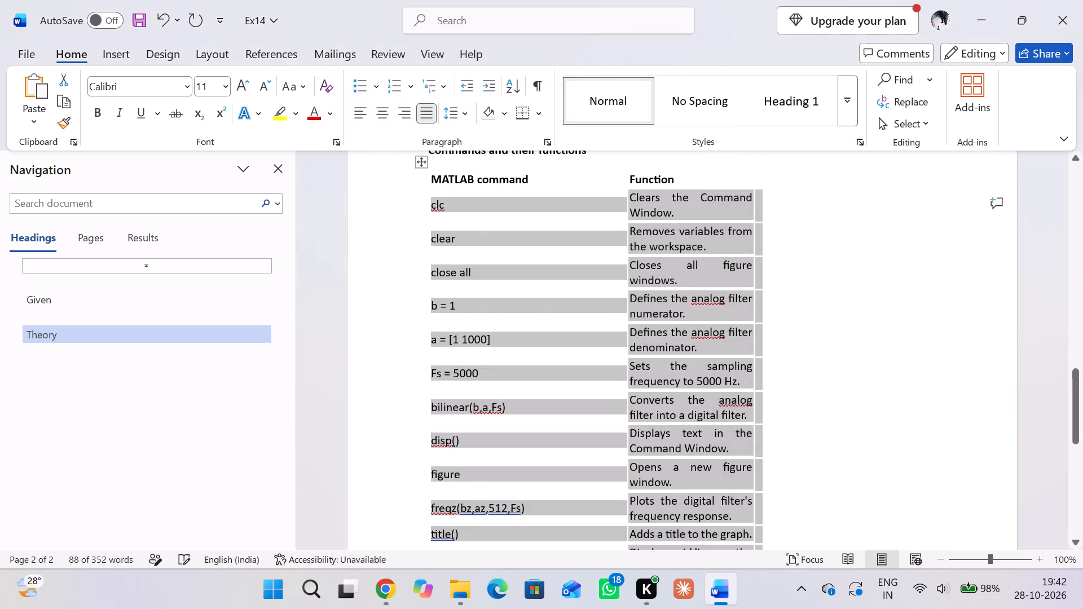
{"action": "left_click", "coordinate": [809, 356]}
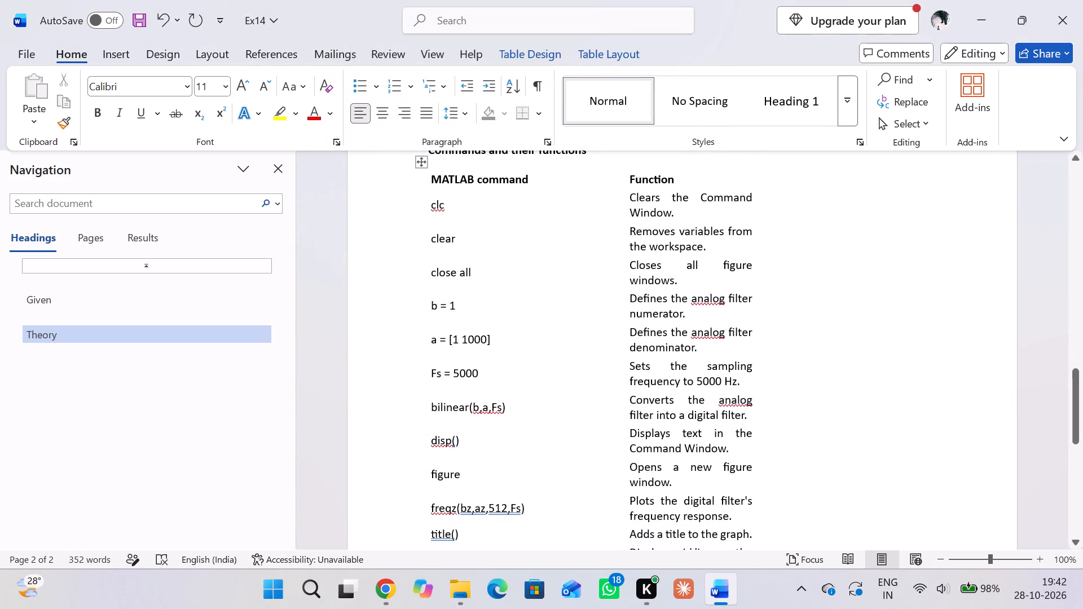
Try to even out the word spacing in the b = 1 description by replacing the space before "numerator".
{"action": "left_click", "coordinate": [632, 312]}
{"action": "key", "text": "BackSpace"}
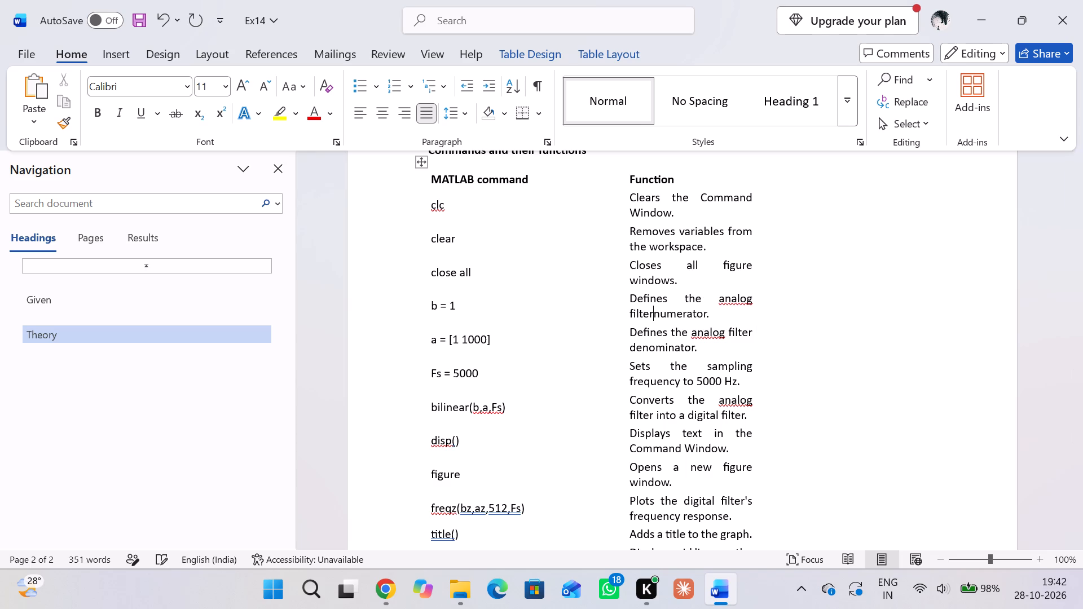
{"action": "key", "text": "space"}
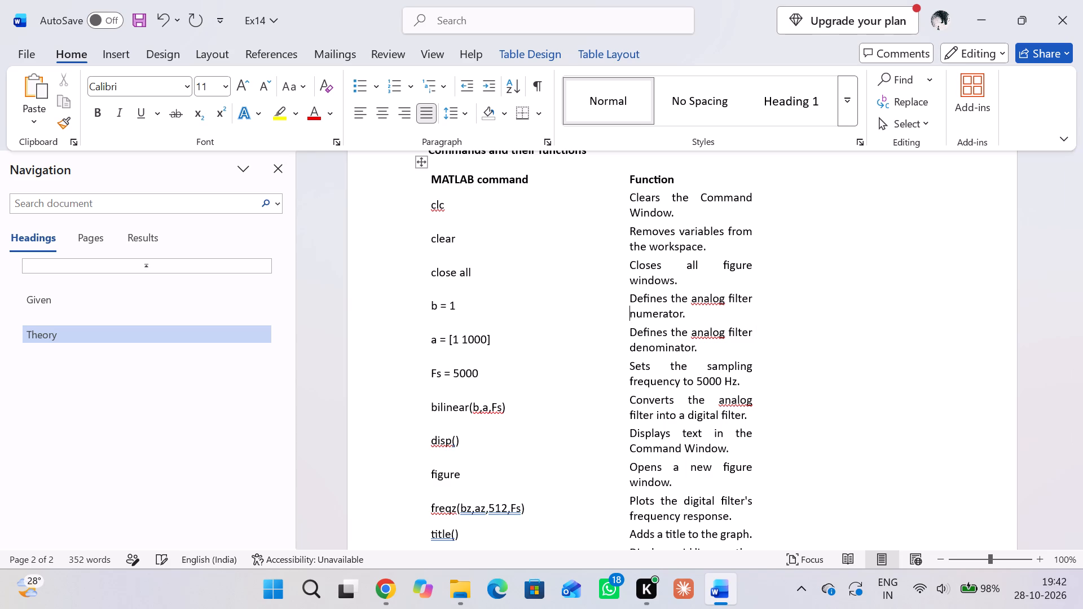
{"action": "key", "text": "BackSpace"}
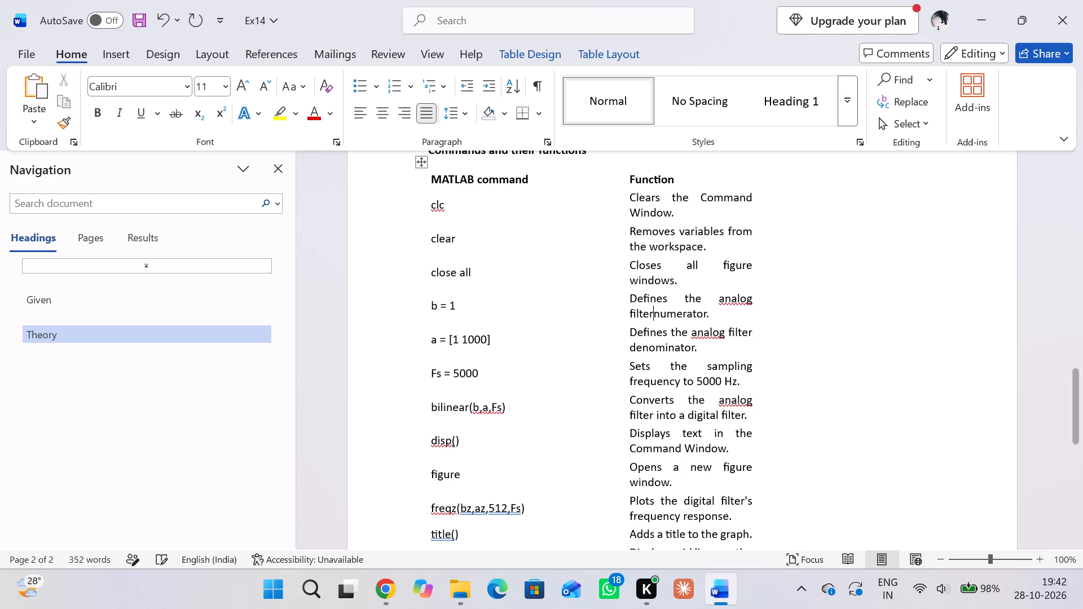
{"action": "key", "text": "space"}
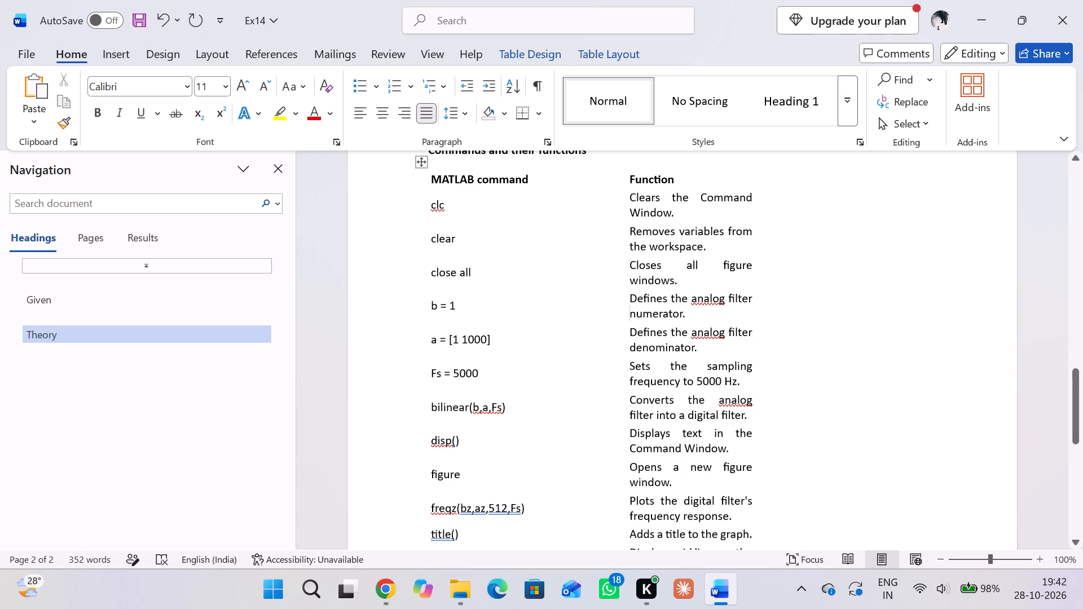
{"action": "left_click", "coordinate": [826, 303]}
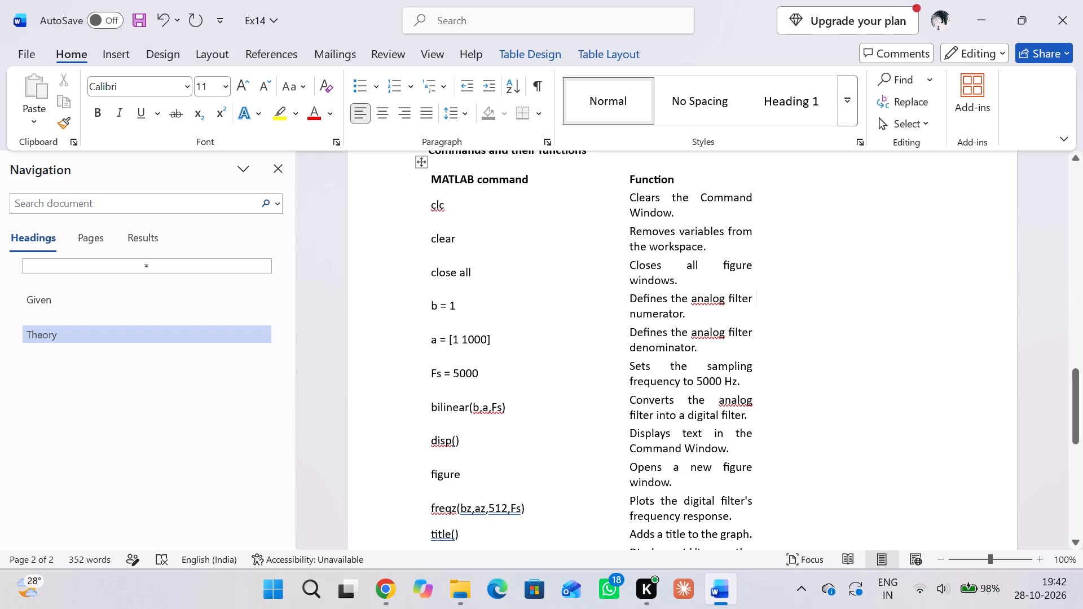
Left-align the Fs = 5000 description in the Function column to remove the wide gaps between its words.
{"action": "left_click", "coordinate": [667, 364]}
{"action": "key", "text": "BackSpace"}
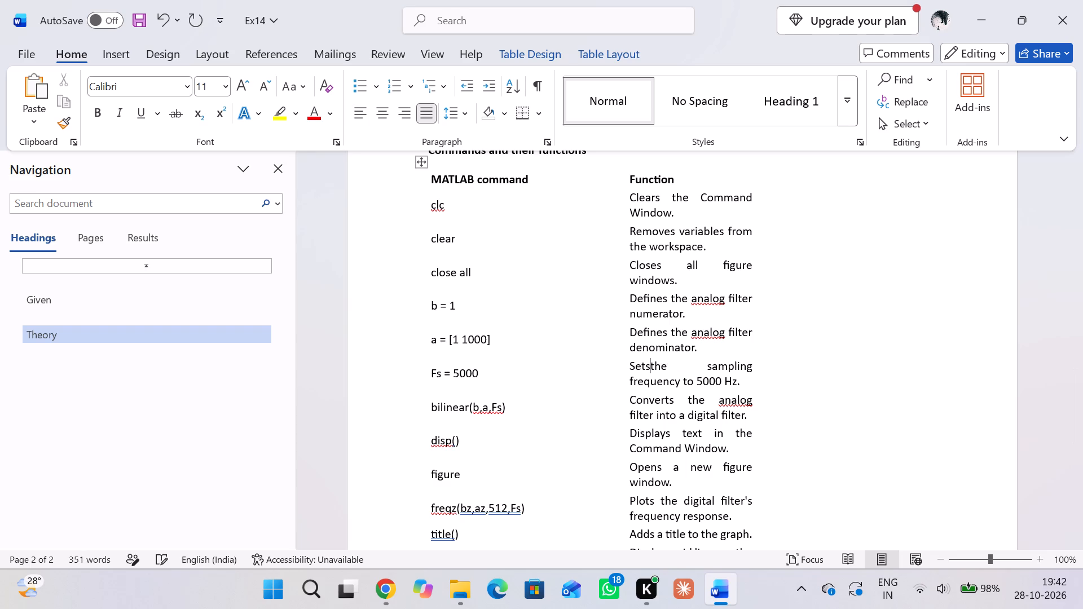
{"action": "key", "text": "space"}
{"action": "left_click", "coordinate": [355, 116]}
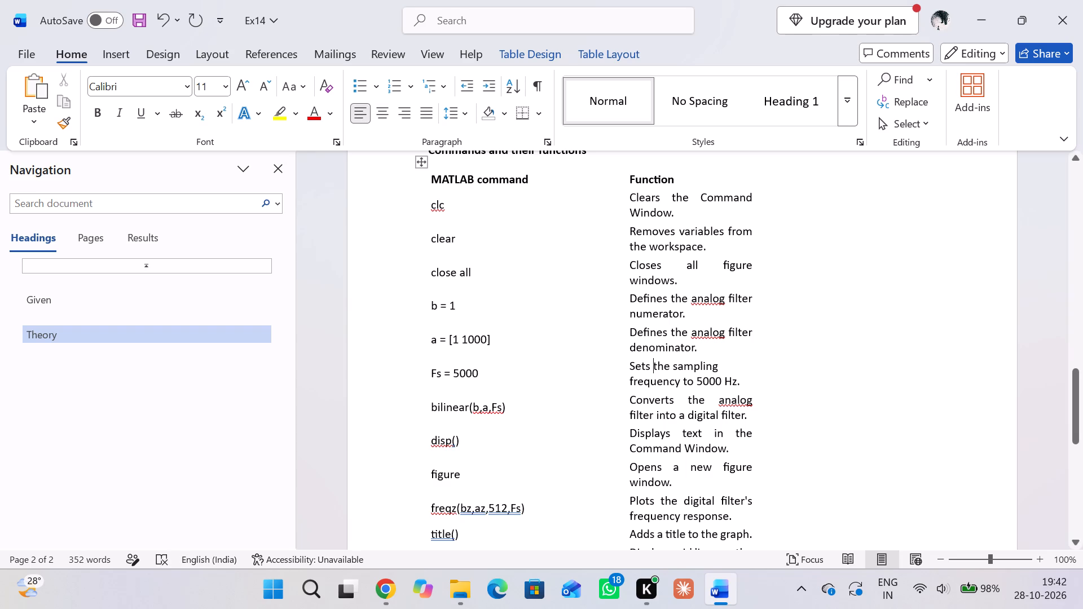
Insert "a" before "the sampling frequency" in the Fs = 5000 description.
{"action": "scroll", "coordinate": [702, 442], "scroll_direction": "down", "scroll_amount": 1}
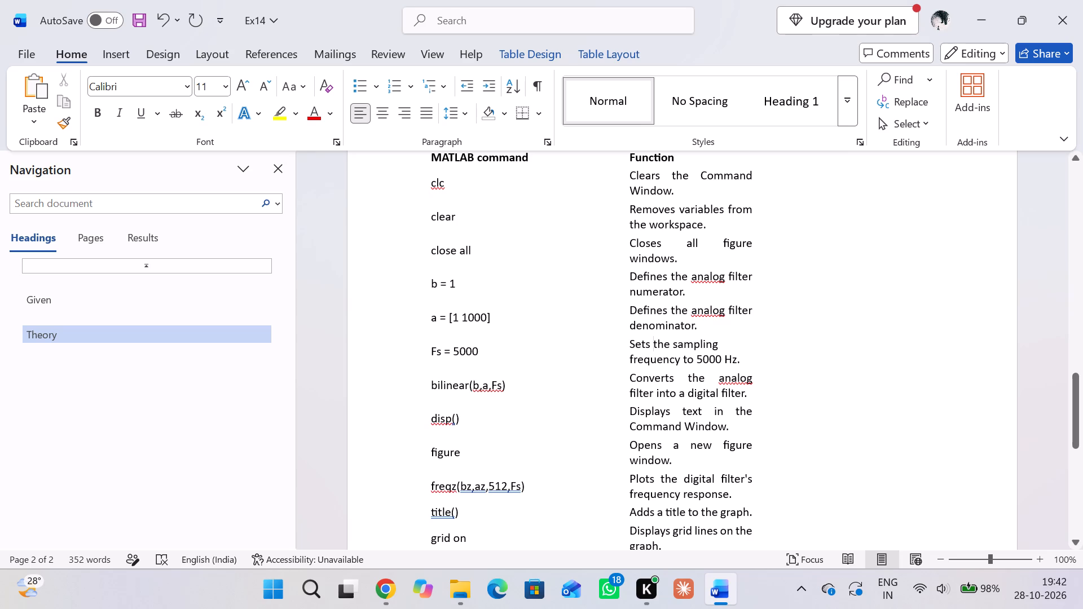
{"action": "key", "text": "a"}
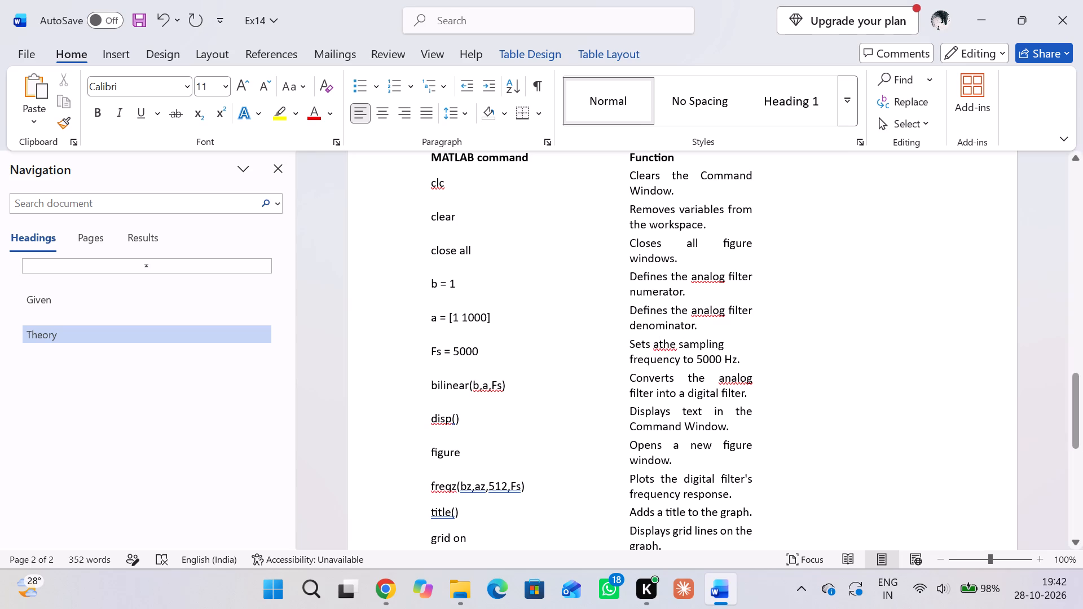
{"action": "key", "text": "space"}
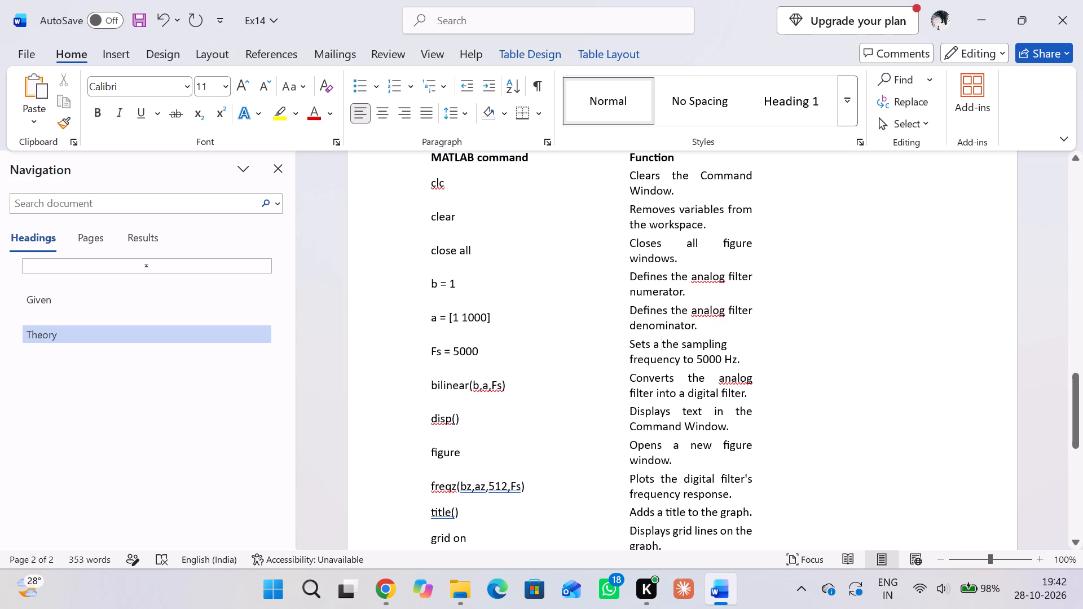
Left-align the figure and bilinear(b,a,Fs) descriptions in the Function column to close up their word gaps.
{"action": "left_click", "coordinate": [687, 446]}
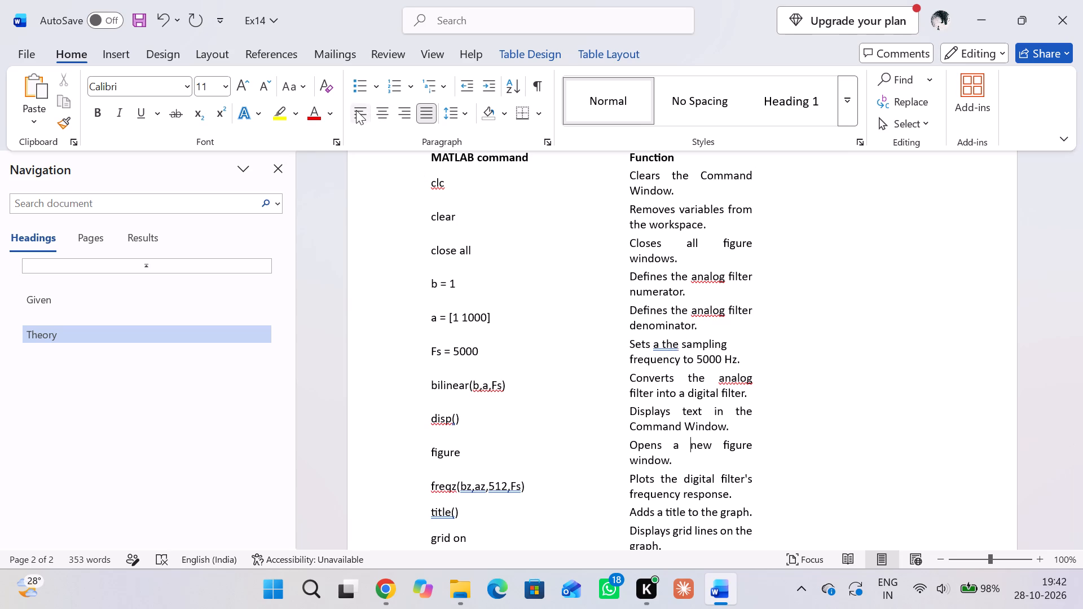
{"action": "left_click", "coordinate": [356, 110]}
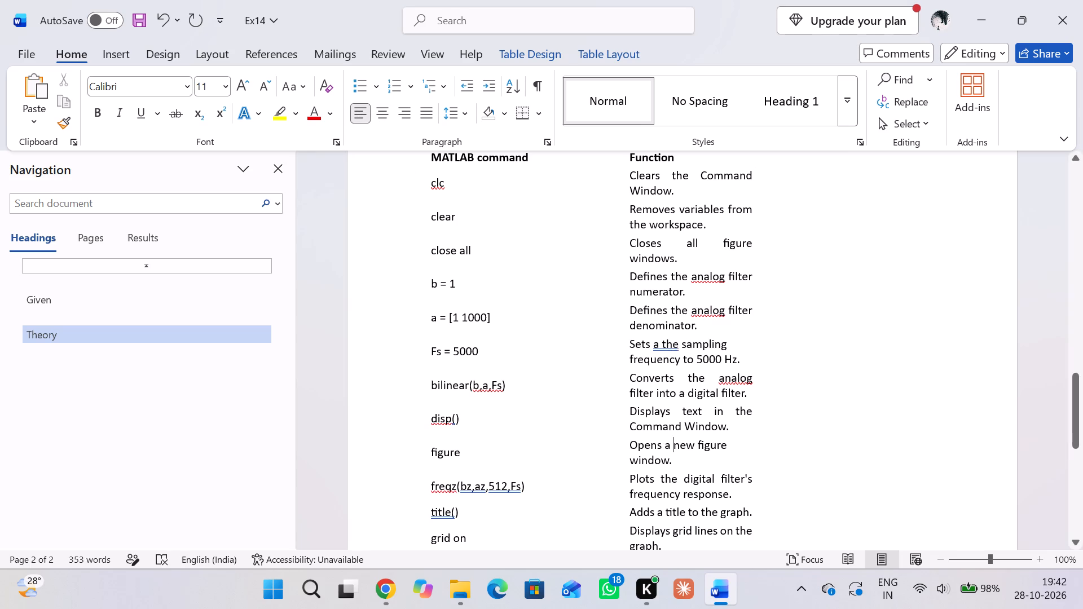
{"action": "left_click", "coordinate": [679, 370]}
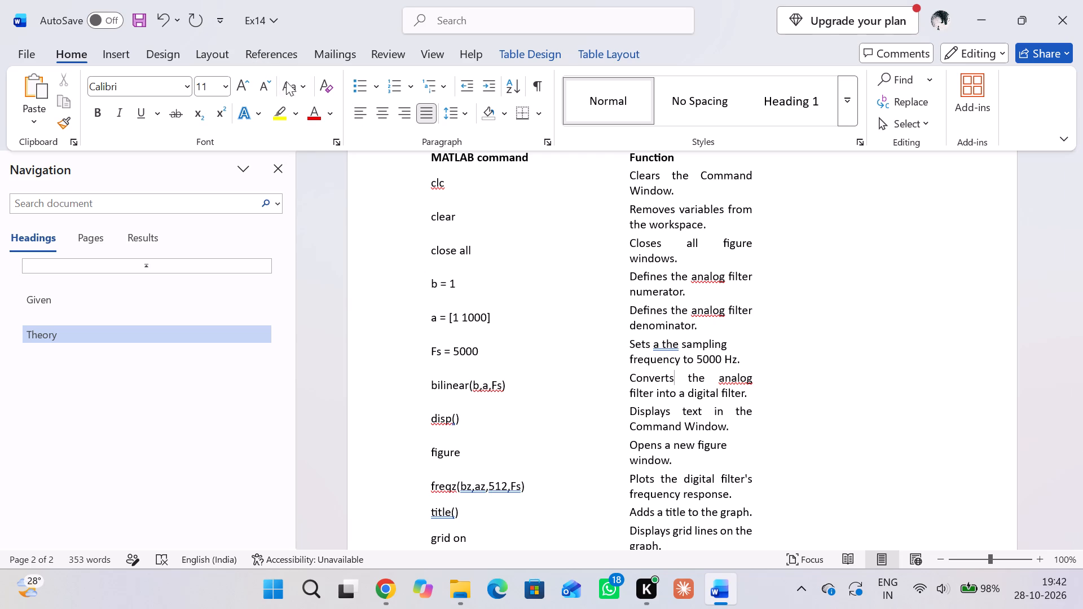
{"action": "left_click", "coordinate": [361, 112]}
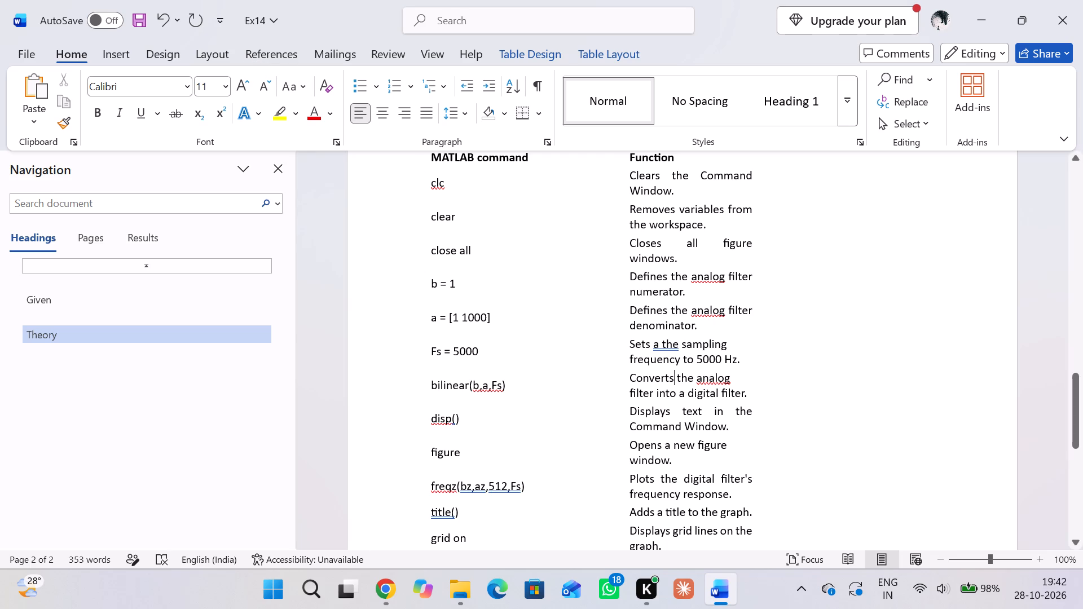
Remove the stray "a" before "the sampling" in the Fs = 5000 description.
{"action": "left_click", "coordinate": [661, 345]}
{"action": "key", "text": "BackSpace"}
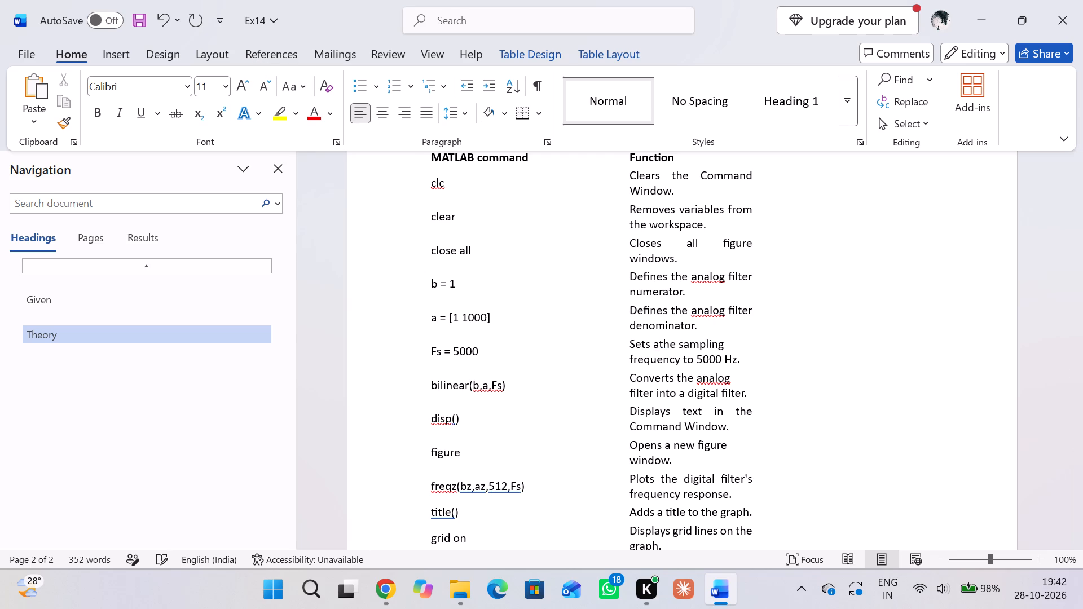
{"action": "key", "text": "BackSpace"}
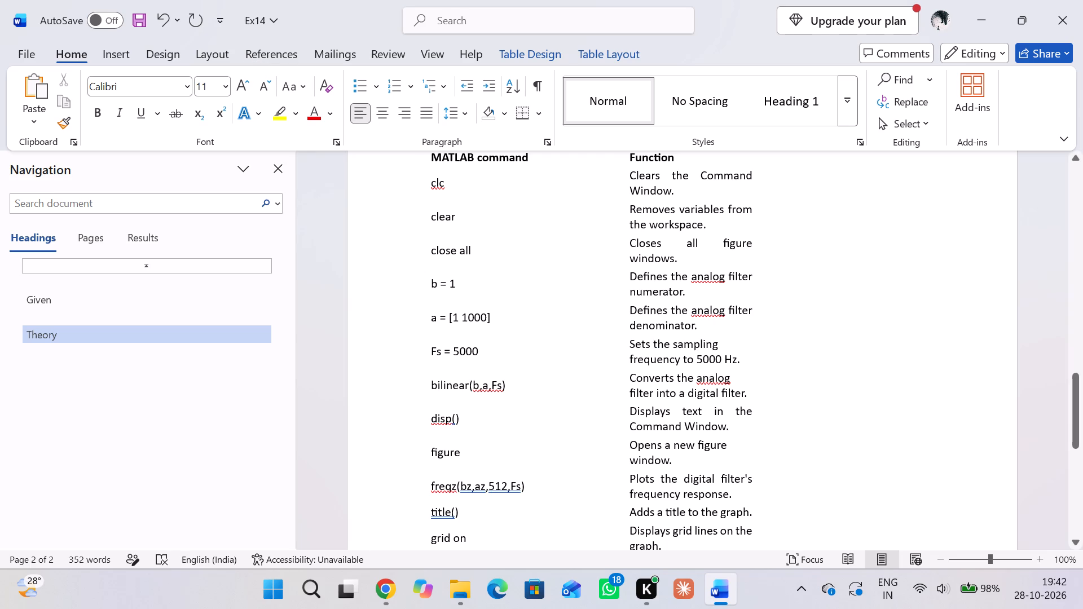
Left-align the freqz(bz,az,512,Fs) description in the Function column.
{"action": "scroll", "coordinate": [803, 434], "scroll_direction": "down", "scroll_amount": 1}
{"action": "scroll", "coordinate": [730, 356], "scroll_direction": "up", "scroll_amount": 1}
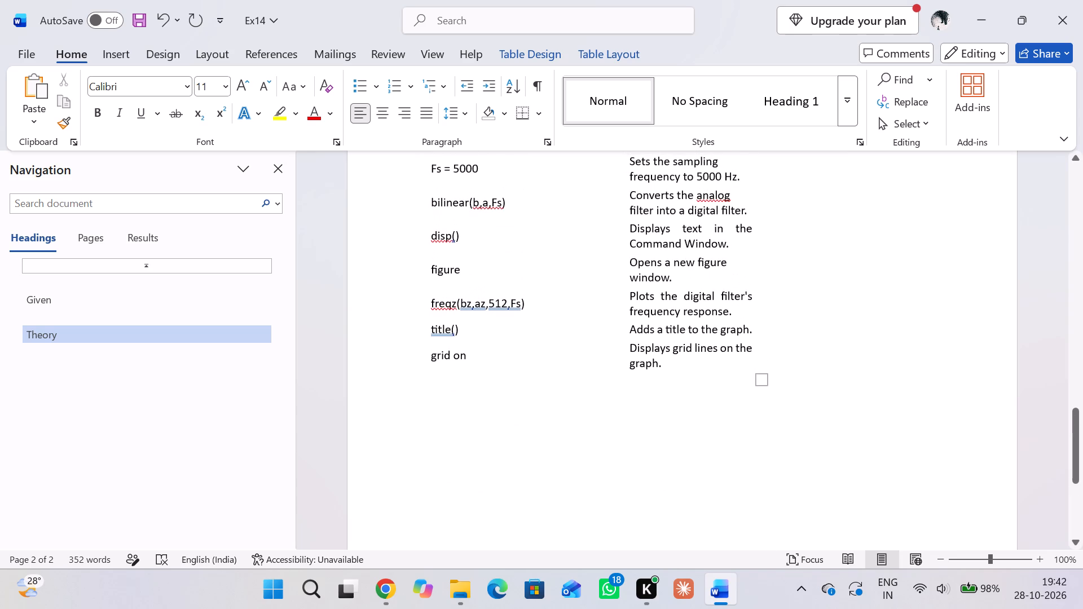
{"action": "left_click", "coordinate": [679, 295]}
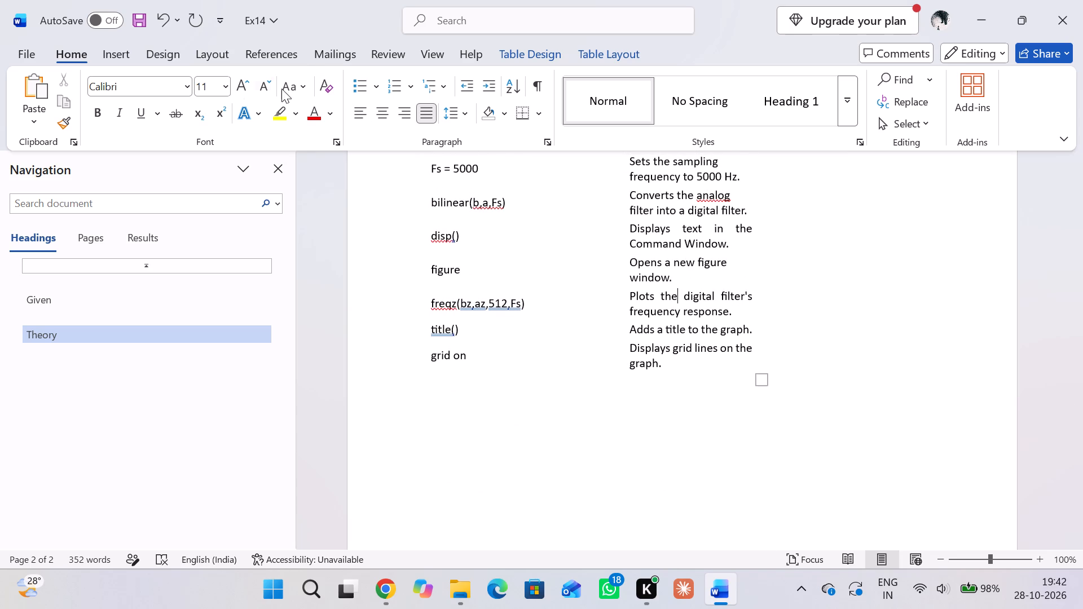
{"action": "left_click", "coordinate": [354, 113]}
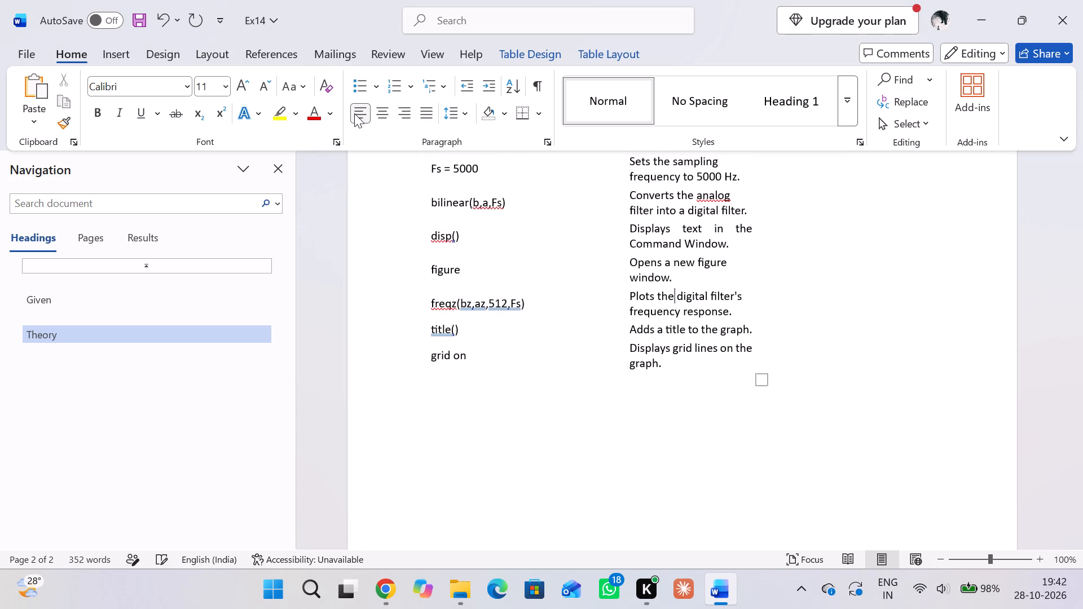
Apply Outside Borders to the entire commands-and-functions table.
{"action": "scroll", "coordinate": [419, 158], "scroll_direction": "up", "scroll_amount": 1}
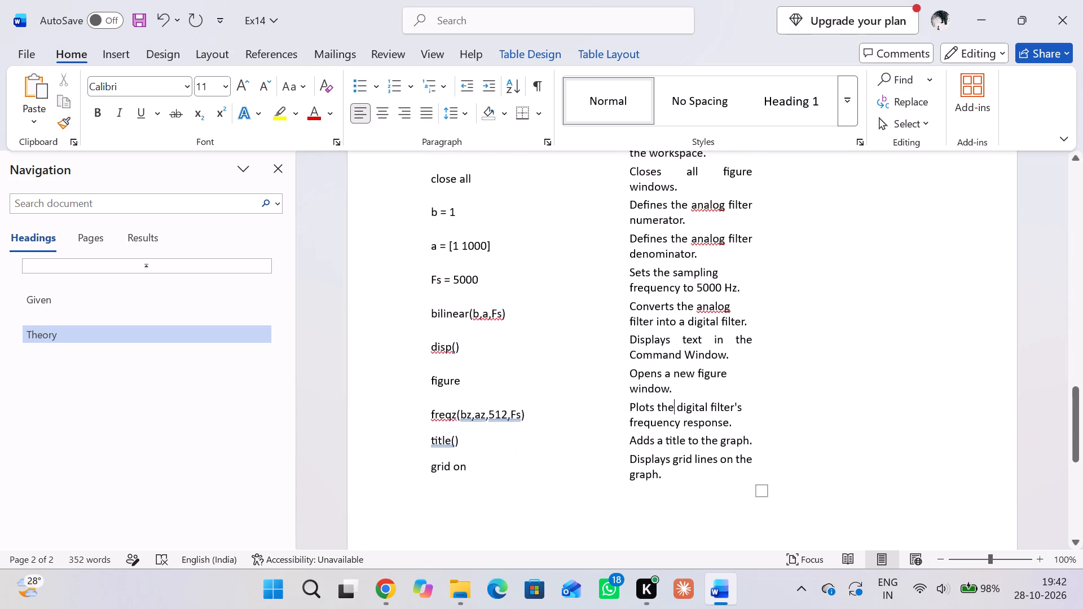
{"action": "scroll", "coordinate": [509, 252], "scroll_direction": "up", "scroll_amount": 1}
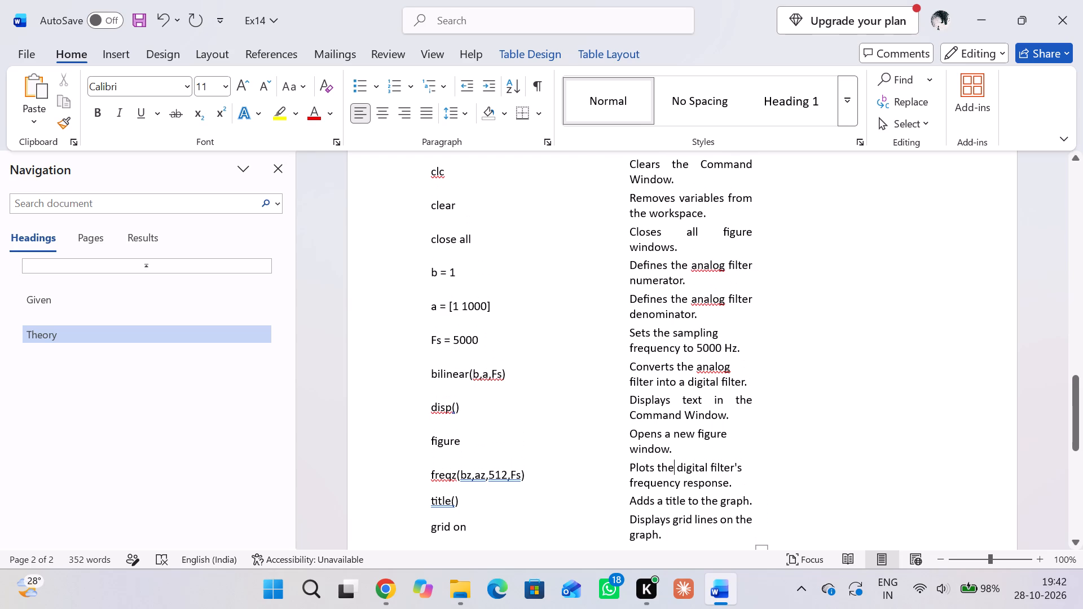
{"action": "scroll", "coordinate": [509, 252], "scroll_direction": "up", "scroll_amount": 1}
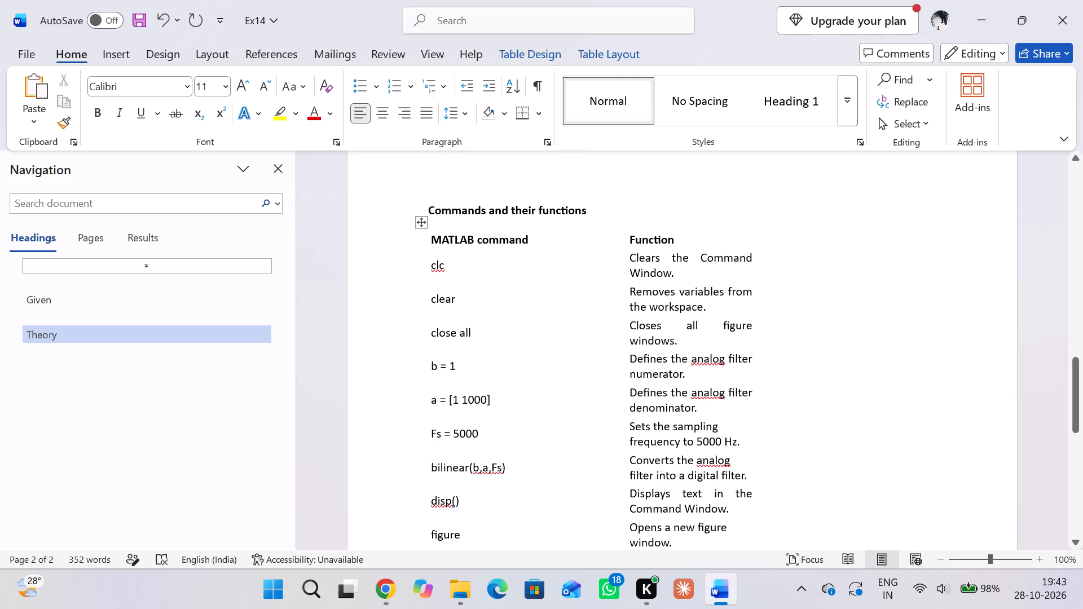
{"action": "left_click", "coordinate": [447, 261]}
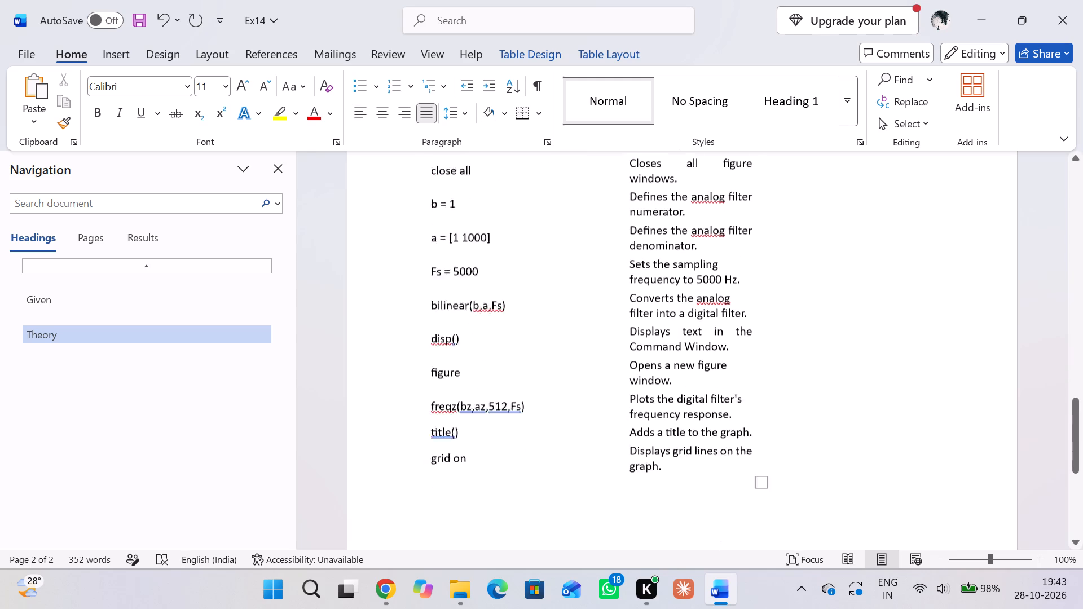
{"action": "scroll", "coordinate": [846, 332], "scroll_direction": "up", "scroll_amount": 1}
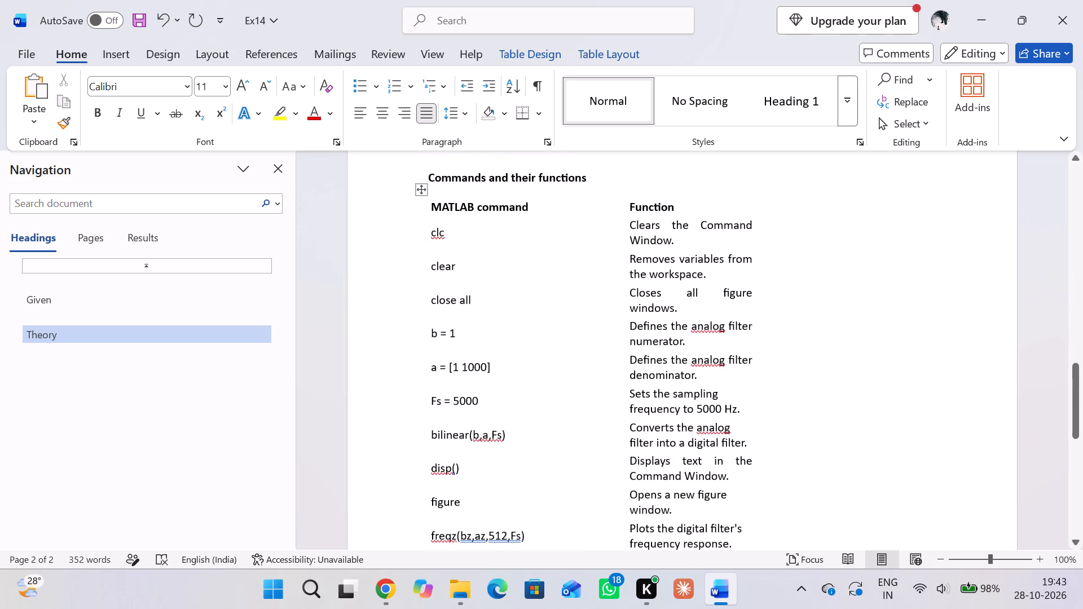
{"action": "scroll", "coordinate": [846, 332], "scroll_direction": "up", "scroll_amount": 1}
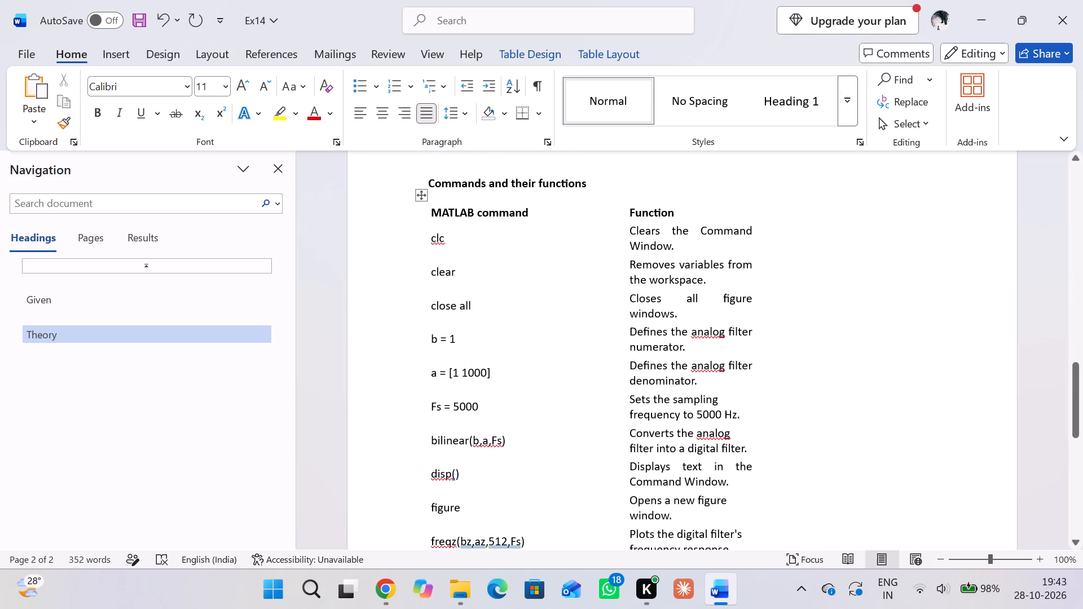
{"action": "left_click", "coordinate": [420, 194]}
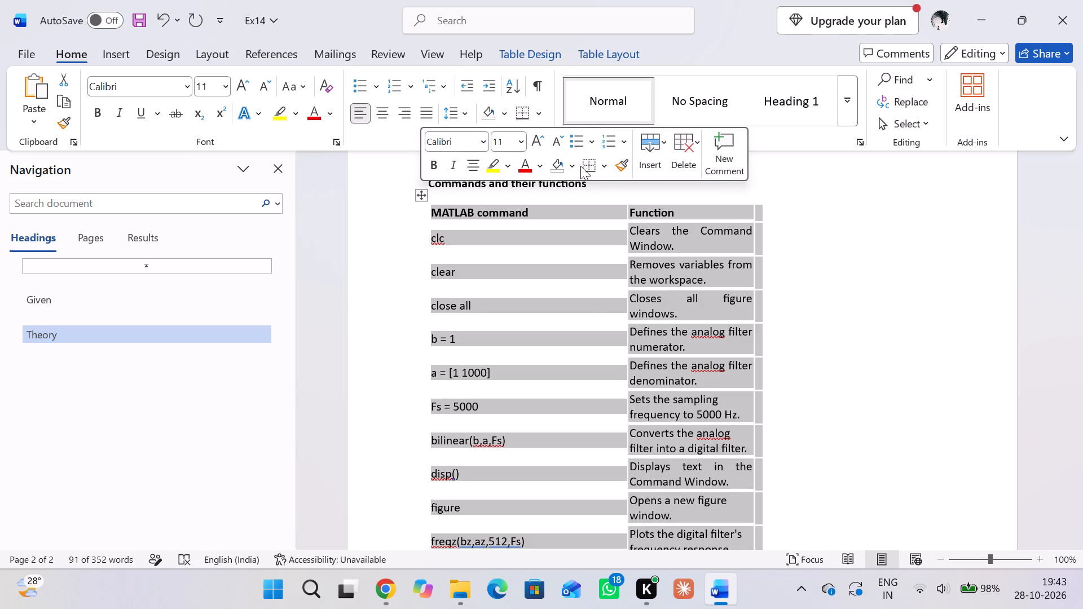
{"action": "left_click", "coordinate": [600, 166]}
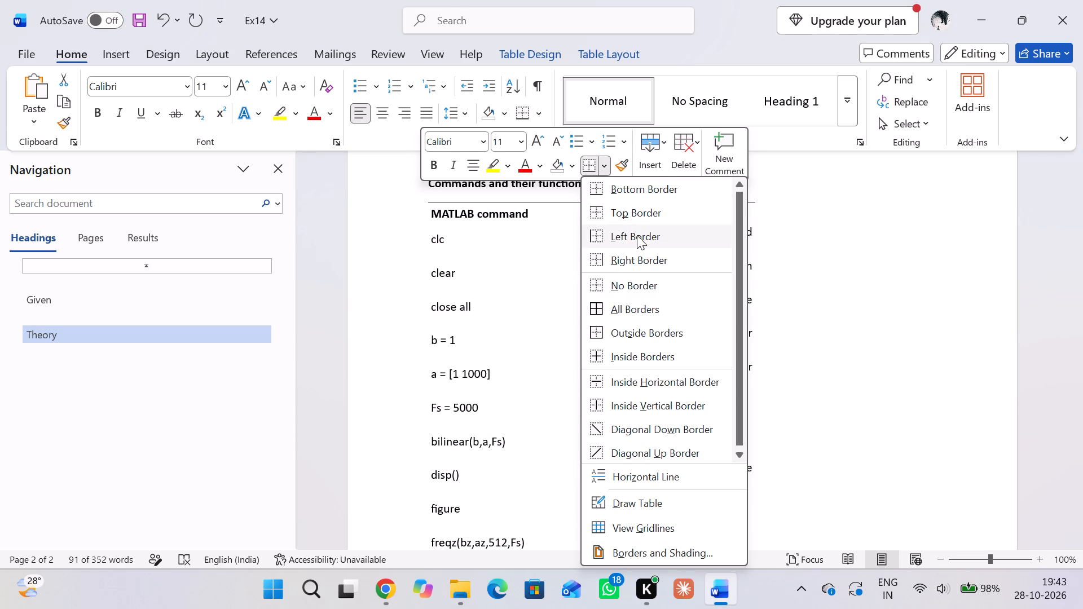
{"action": "left_click", "coordinate": [639, 334]}
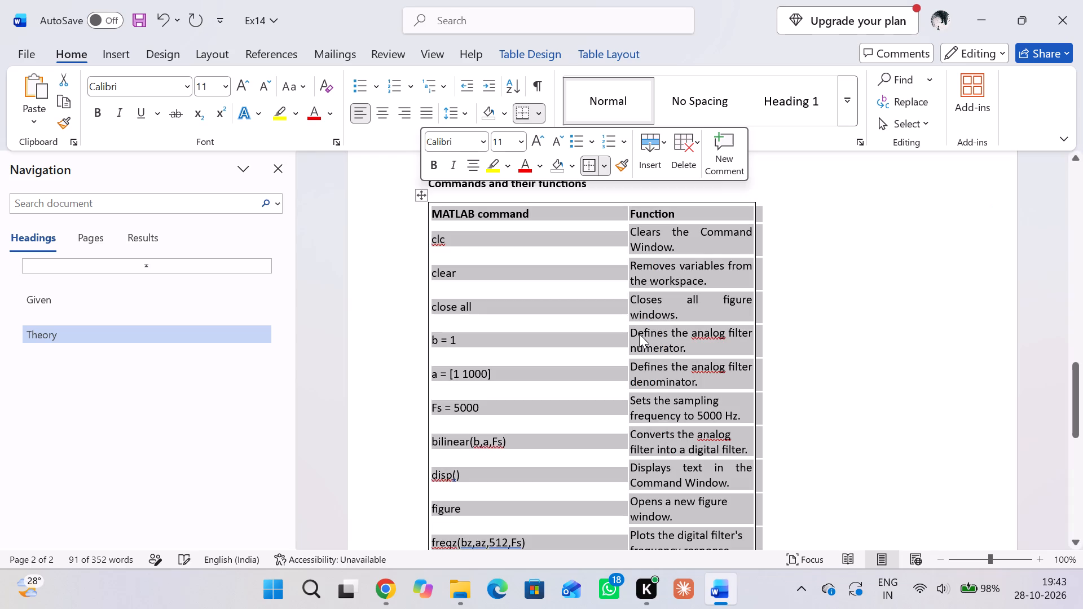
{"action": "left_click", "coordinate": [844, 319]}
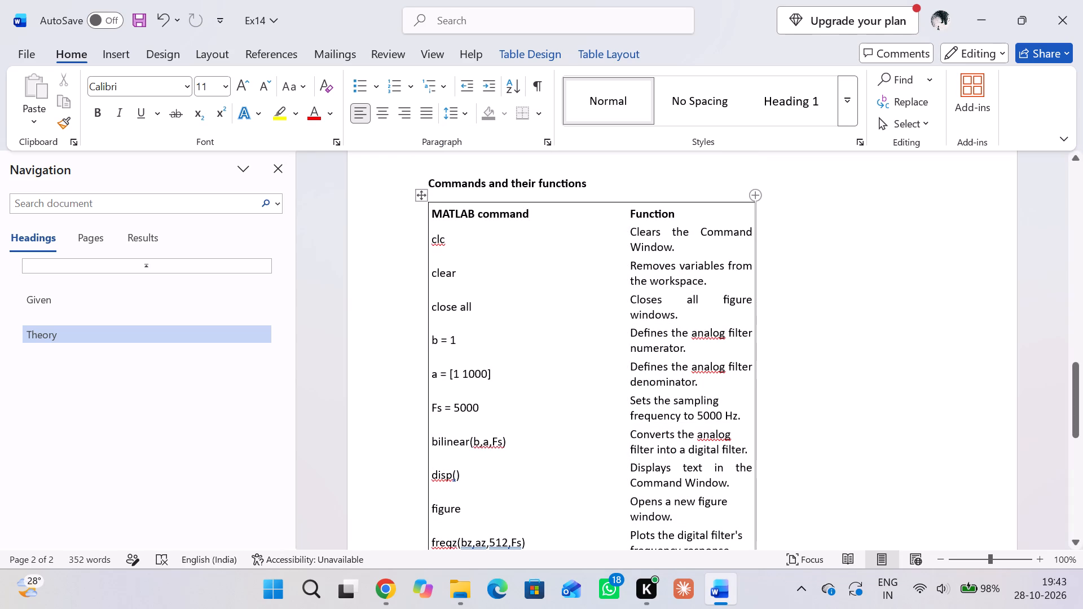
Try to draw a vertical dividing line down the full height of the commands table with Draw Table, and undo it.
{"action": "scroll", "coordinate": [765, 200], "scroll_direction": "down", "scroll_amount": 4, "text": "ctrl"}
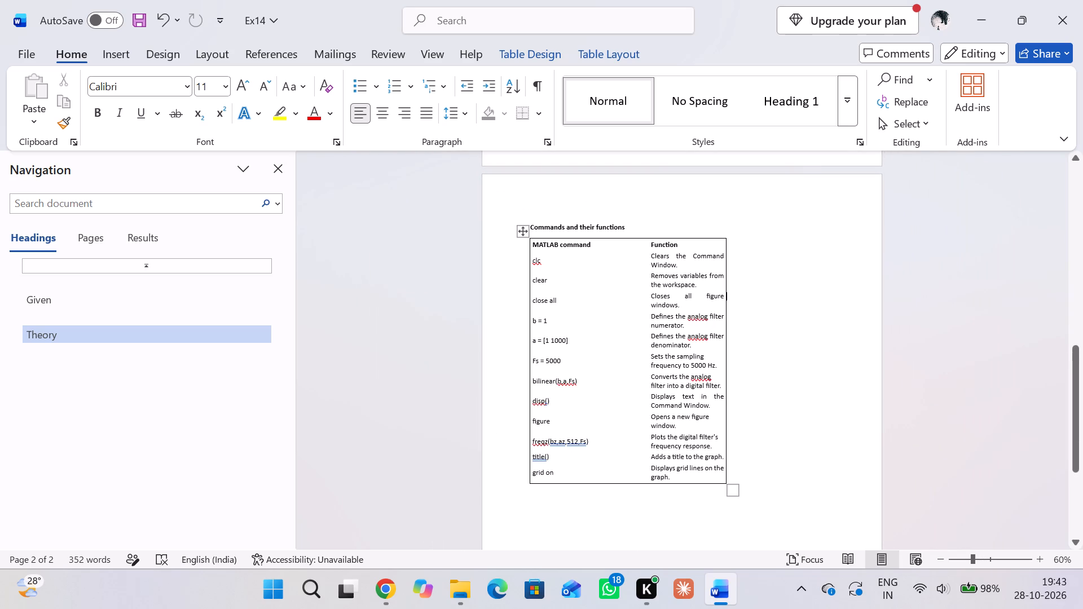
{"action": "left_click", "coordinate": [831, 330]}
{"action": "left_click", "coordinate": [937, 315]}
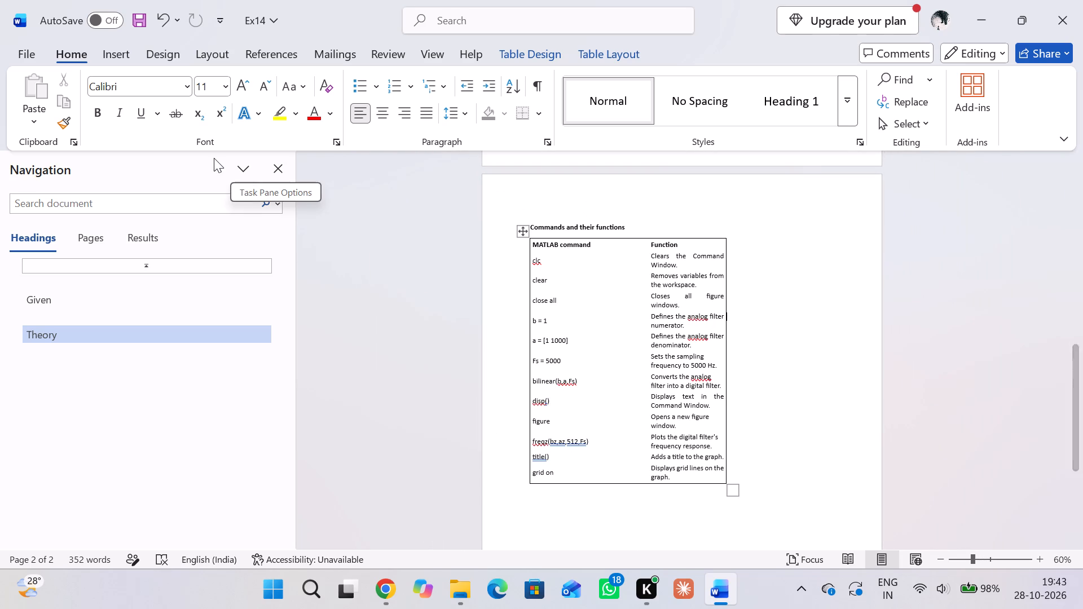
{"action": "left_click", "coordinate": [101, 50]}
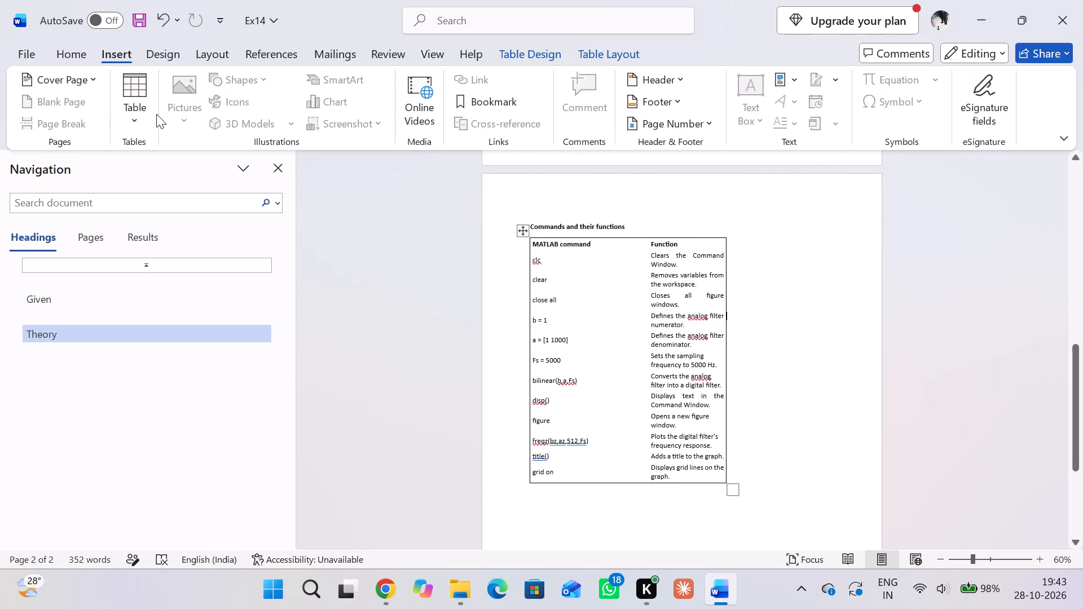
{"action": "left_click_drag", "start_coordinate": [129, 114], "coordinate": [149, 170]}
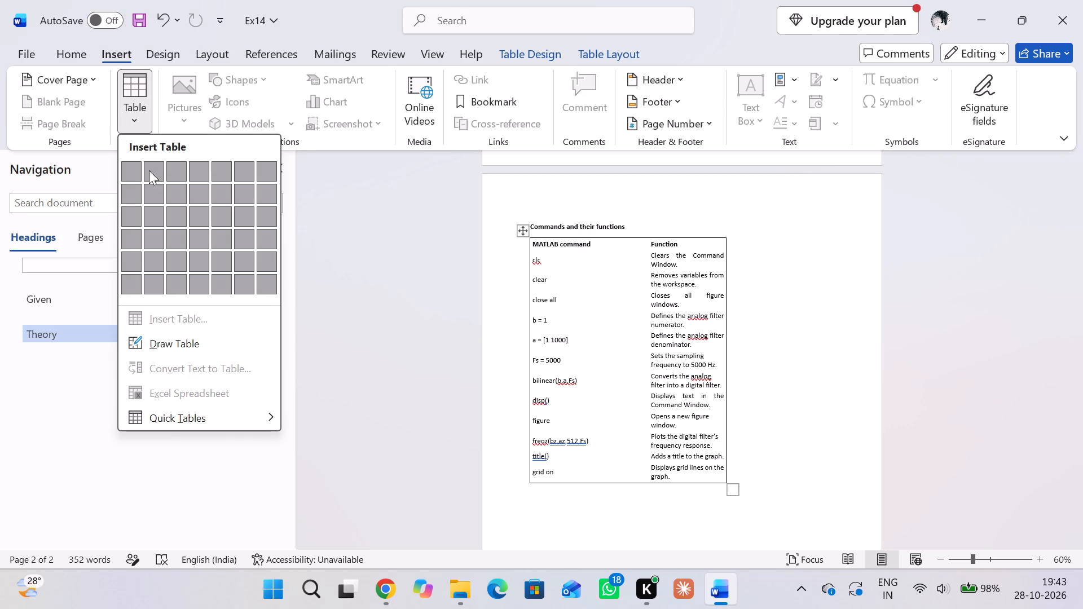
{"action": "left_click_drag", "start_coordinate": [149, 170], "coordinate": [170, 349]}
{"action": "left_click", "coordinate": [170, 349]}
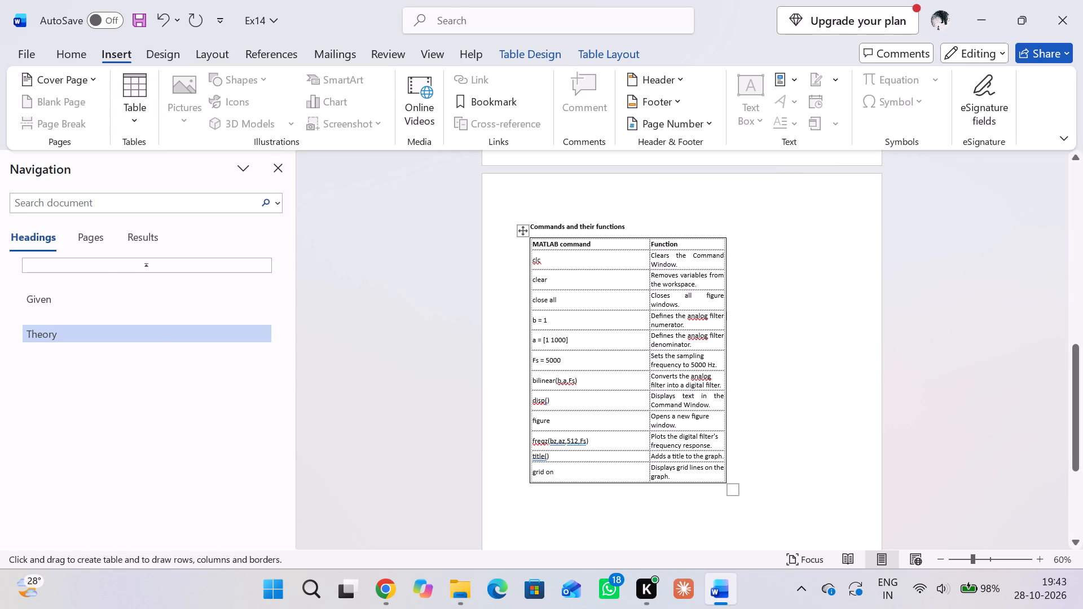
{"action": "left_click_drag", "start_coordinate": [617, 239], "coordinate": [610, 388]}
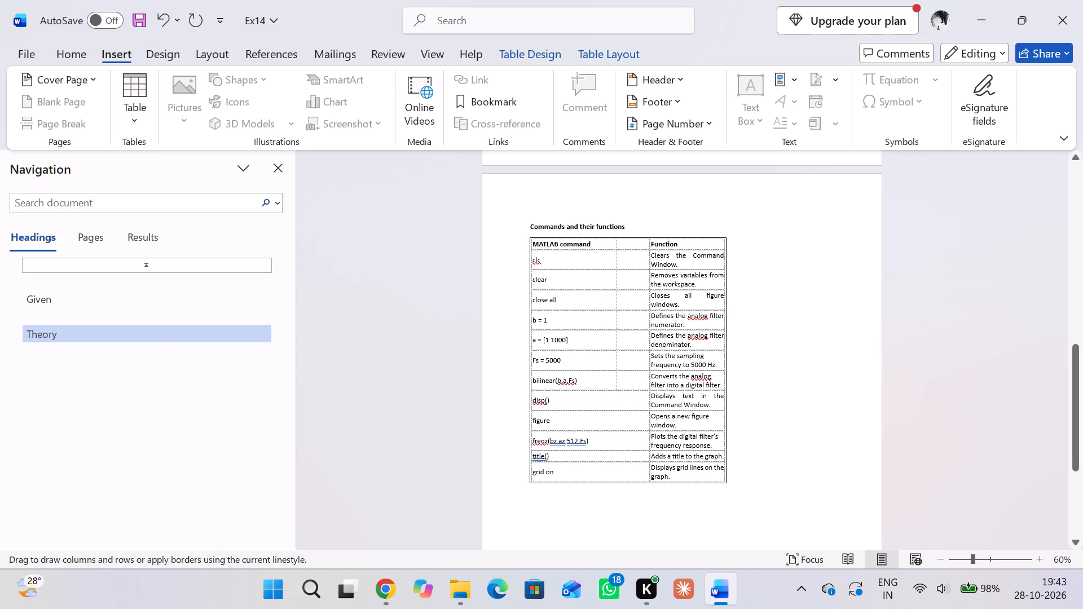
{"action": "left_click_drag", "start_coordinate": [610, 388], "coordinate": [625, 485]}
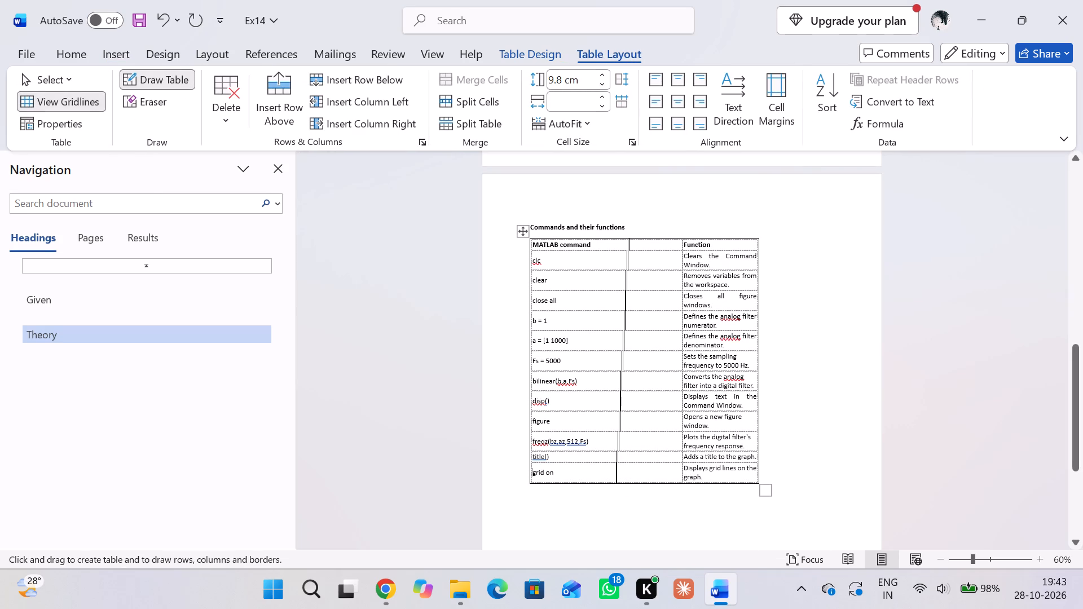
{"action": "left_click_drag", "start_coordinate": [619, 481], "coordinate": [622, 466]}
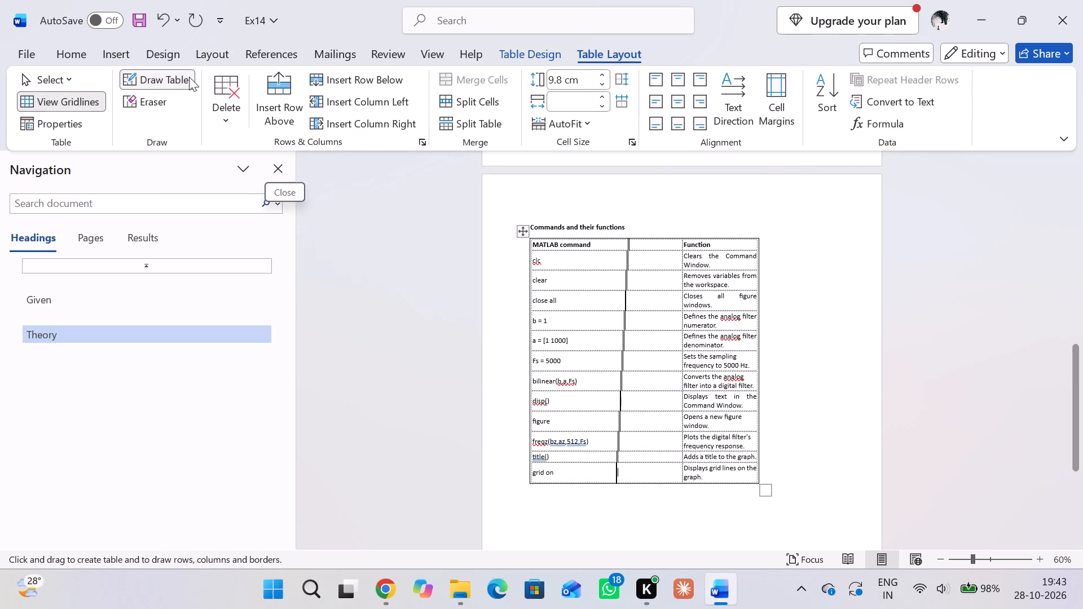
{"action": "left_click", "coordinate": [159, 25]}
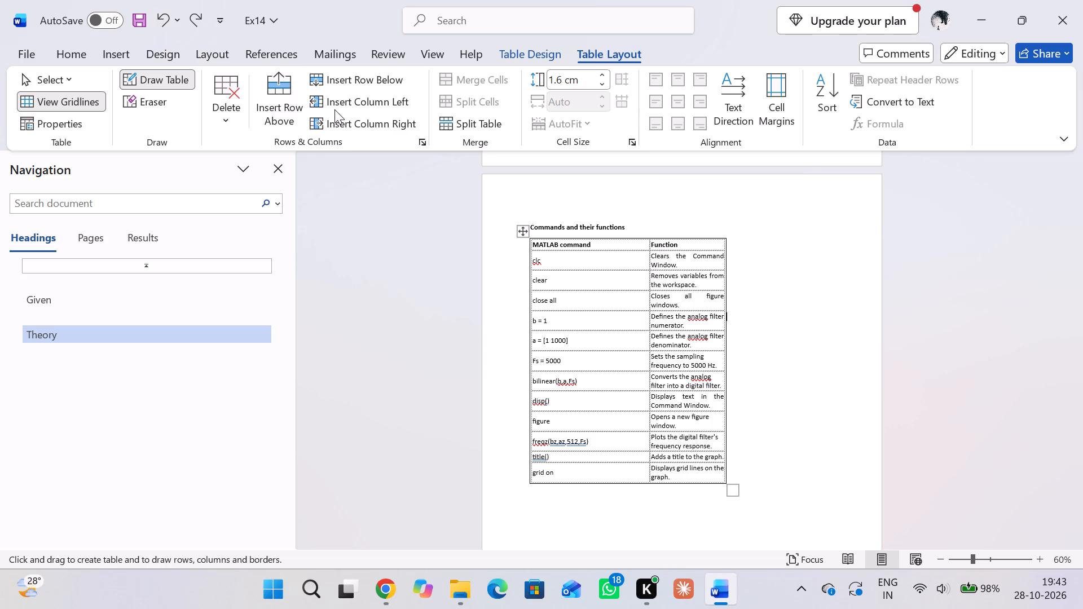
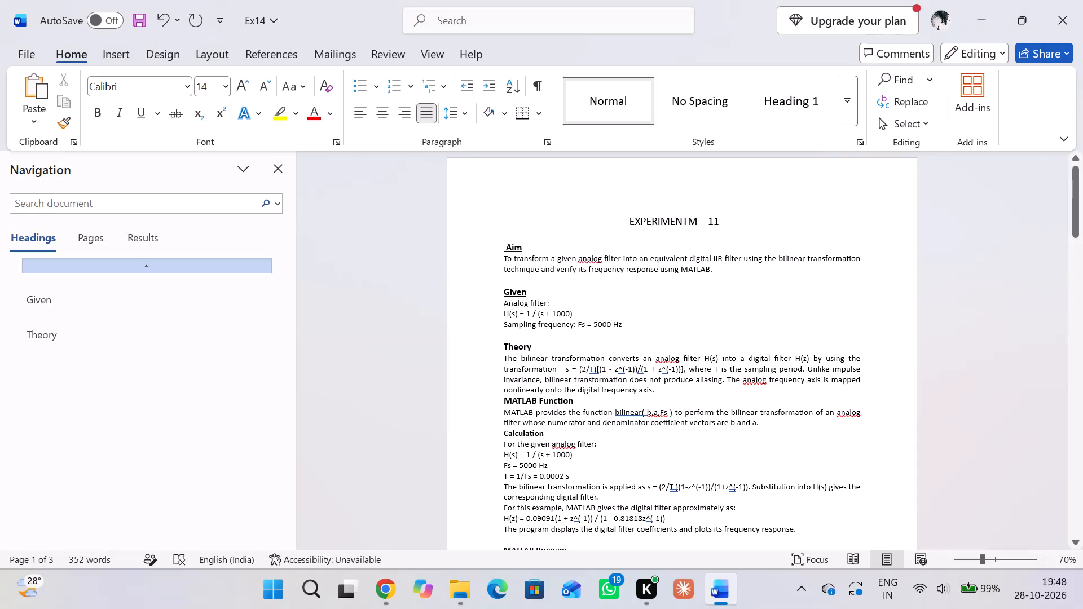
Delete the spaces before the title EXPERIMENTM – 11 and insert new leading spaces so it sits near the page centre.
{"action": "left_click", "coordinate": [626, 219]}
{"action": "key", "text": "BackSpace"}
{"action": "key", "text": "BackSpace"}
{"action": "key", "text": "BackSpace"}
{"action": "key", "text": "BackSpace"}
{"action": "key", "text": "BackSpace"}
{"action": "key", "text": "BackSpace"}
{"action": "key", "text": "BackSpace"}
{"action": "key", "text": "BackSpace"}
{"action": "key", "text": "BackSpace"}
{"action": "key", "text": "BackSpace"}
{"action": "key", "text": "BackSpace"}
{"action": "key", "text": "BackSpace"}
{"action": "key", "text": "BackSpace"}
{"action": "key", "text": "BackSpace"}
{"action": "key", "text": "BackSpace"}
{"action": "key", "text": "BackSpace"}
{"action": "key", "text": "BackSpace"}
{"action": "key", "text": "BackSpace"}
{"action": "key", "text": "BackSpace"}
{"action": "key", "text": "BackSpace"}
{"action": "key", "text": "BackSpace"}
{"action": "key", "text": "BackSpace"}
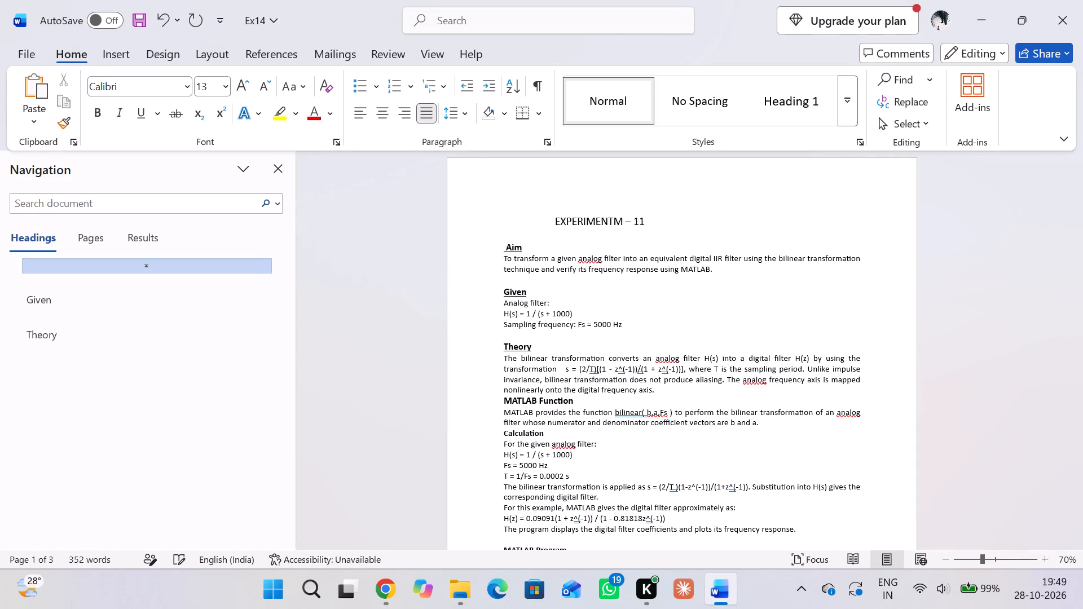
{"action": "key", "text": "BackSpace"}
{"action": "key", "text": "BackSpace"}
{"action": "key", "text": "BackSpace"}
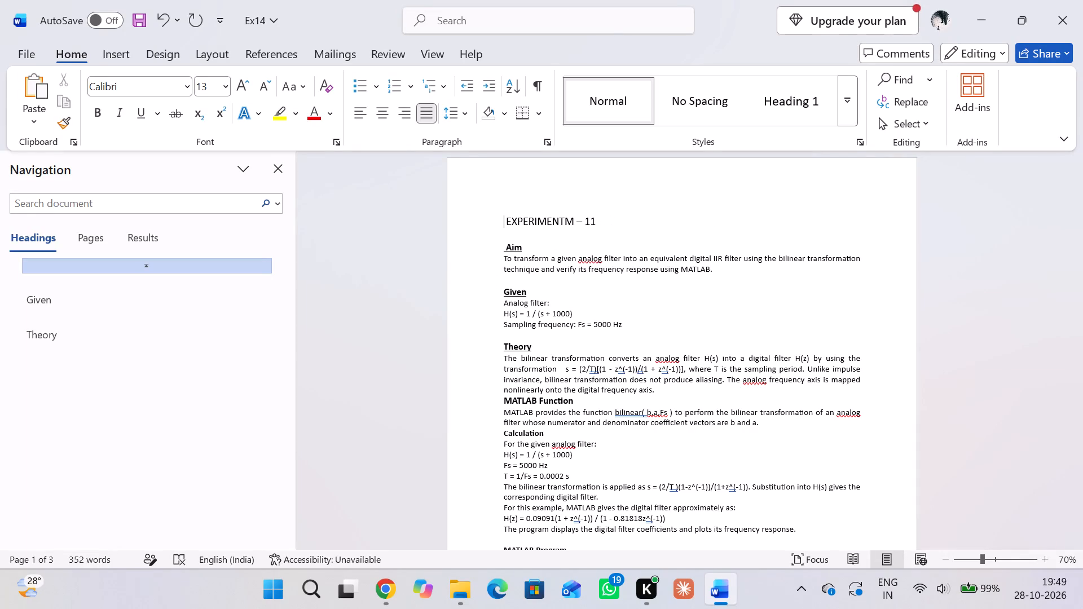
{"action": "key", "text": "space"}
{"action": "key", "text": "space"}
{"action": "key", "text": "space"}
{"action": "key", "text": "space"}
{"action": "key", "text": "space"}
{"action": "key", "text": "space"}
{"action": "key", "text": "space"}
{"action": "key", "text": "space"}
{"action": "key", "text": "space"}
{"action": "key", "text": "space"}
{"action": "key", "text": "space"}
{"action": "key", "text": "space"}
{"action": "key", "text": "space"}
{"action": "key", "text": "space"}
{"action": "key", "text": "space"}
{"action": "key", "text": "space"}
{"action": "key", "text": "space"}
{"action": "key", "text": "space"}
{"action": "key", "text": "space"}
{"action": "key", "text": "space"}
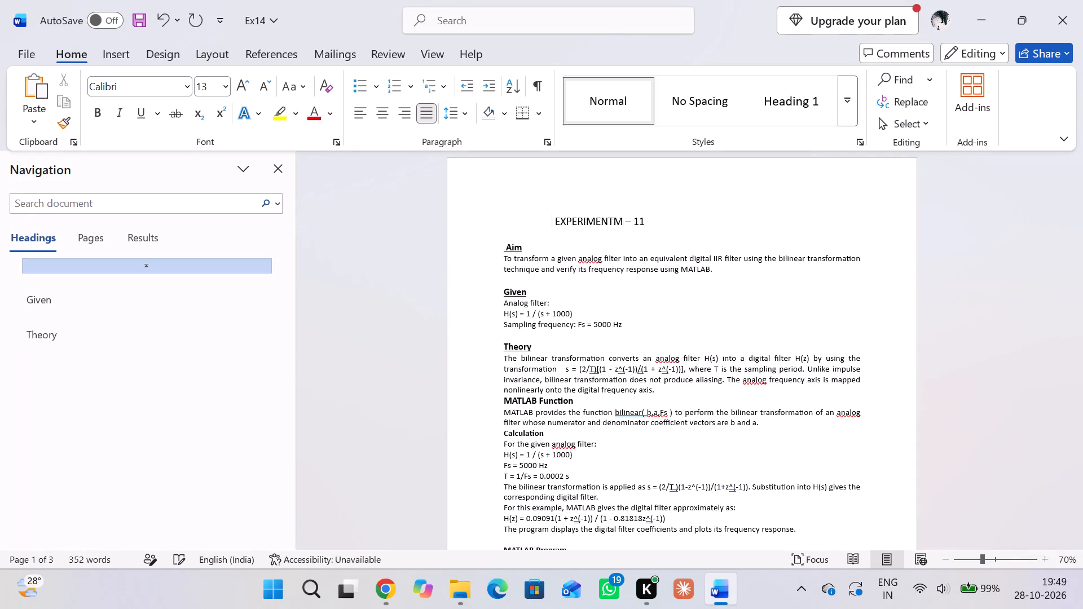
{"action": "key", "text": "space"}
{"action": "key", "text": "space"}
{"action": "key", "text": "space"}
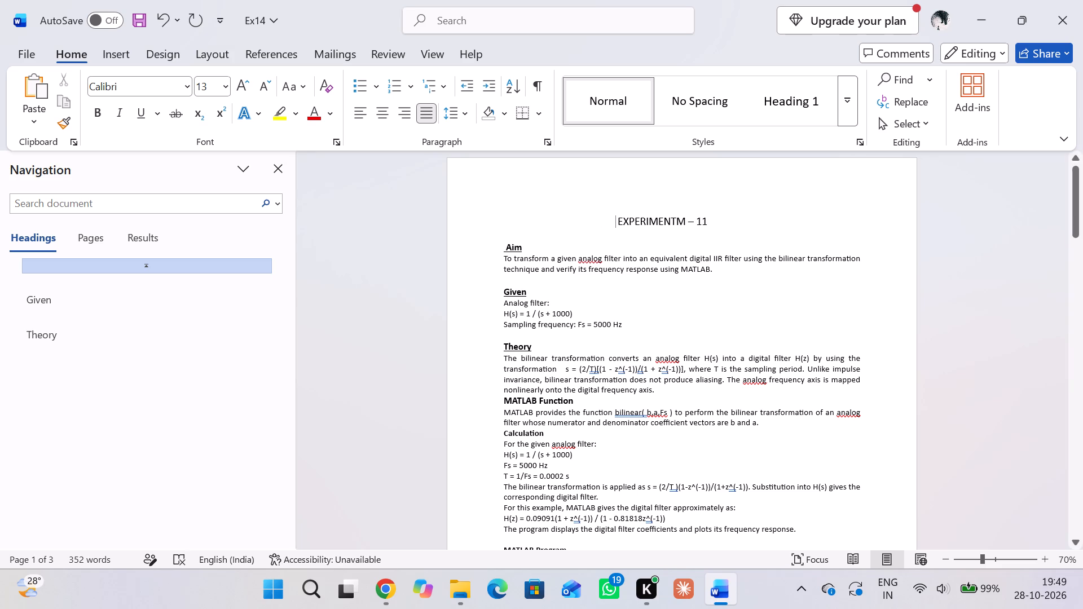
Make the whole title line EXPERIMENTM – 11 bold.
{"action": "left_click_drag", "start_coordinate": [717, 222], "coordinate": [626, 214]}
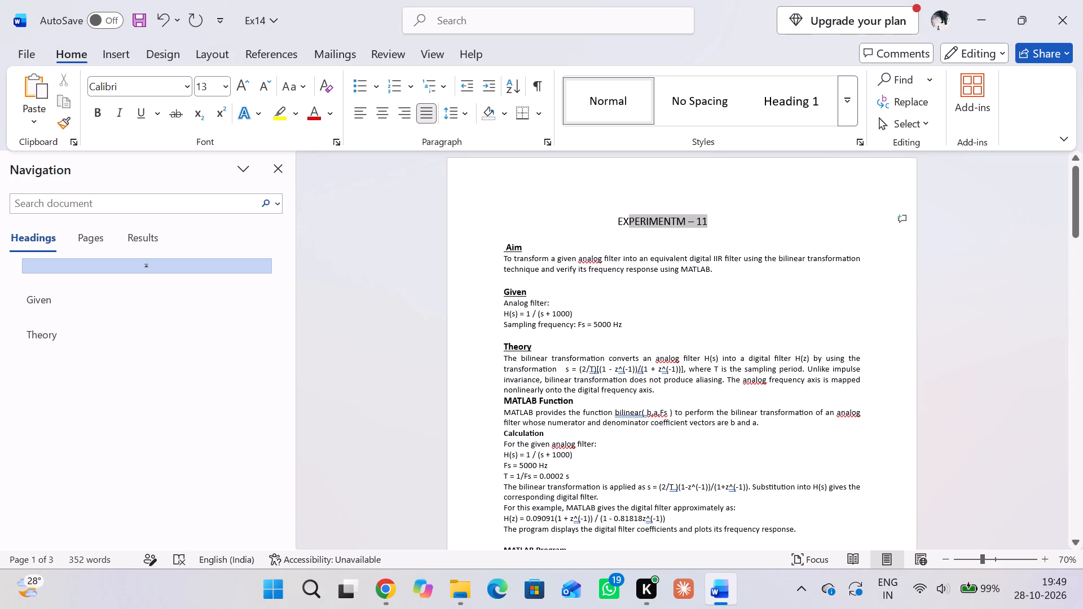
{"action": "left_click_drag", "start_coordinate": [626, 214], "coordinate": [620, 214]}
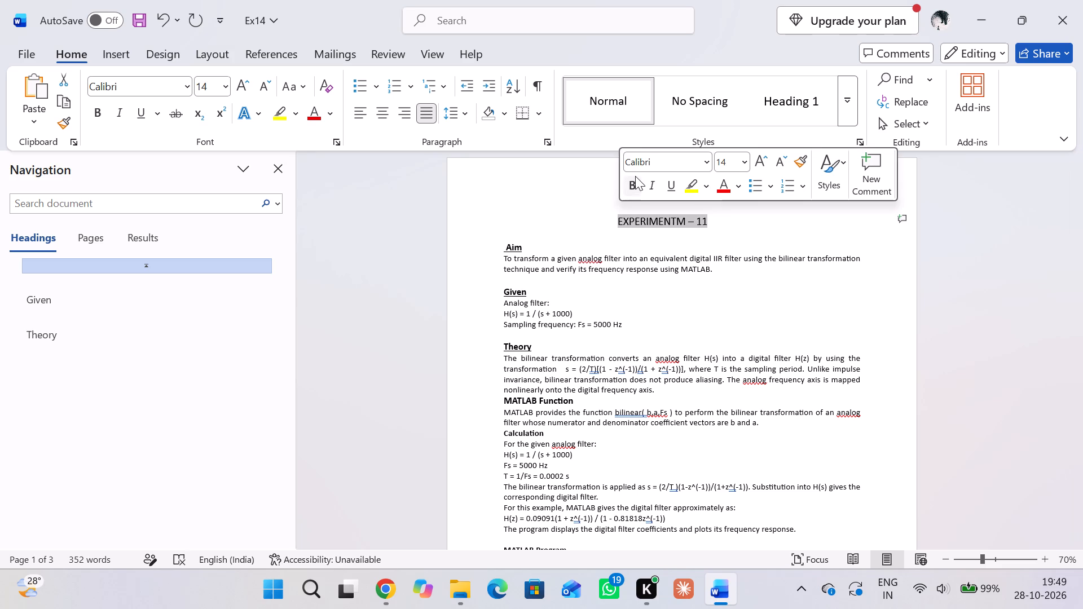
{"action": "left_click", "coordinate": [635, 176]}
Remove the blank line between the MATLAB Program heading and the clc; line.
{"action": "scroll", "coordinate": [675, 300], "scroll_direction": "down", "scroll_amount": 1}
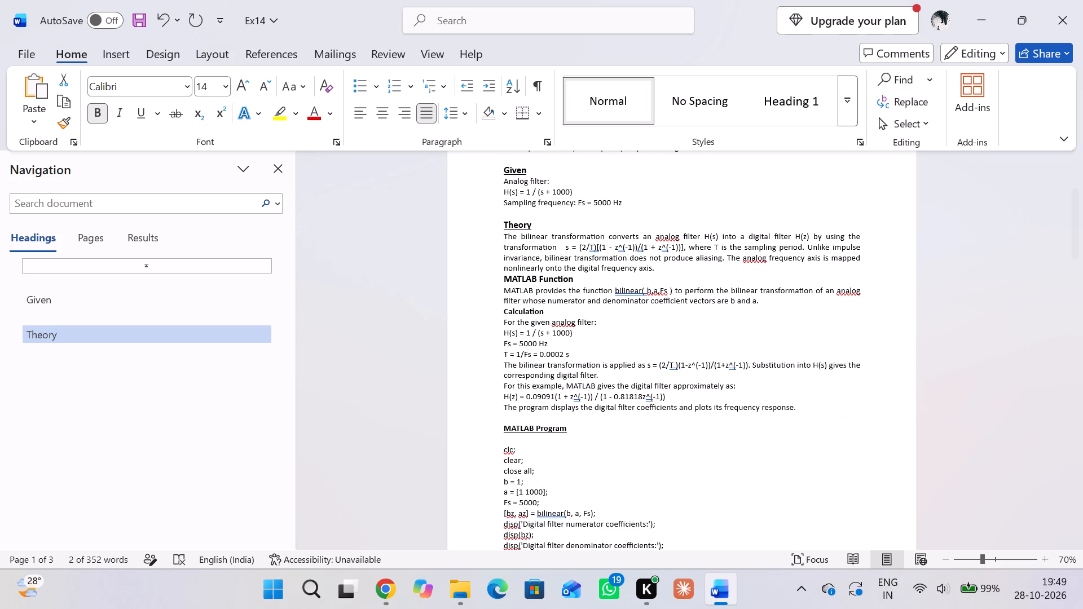
{"action": "scroll", "coordinate": [675, 300], "scroll_direction": "down", "scroll_amount": 1}
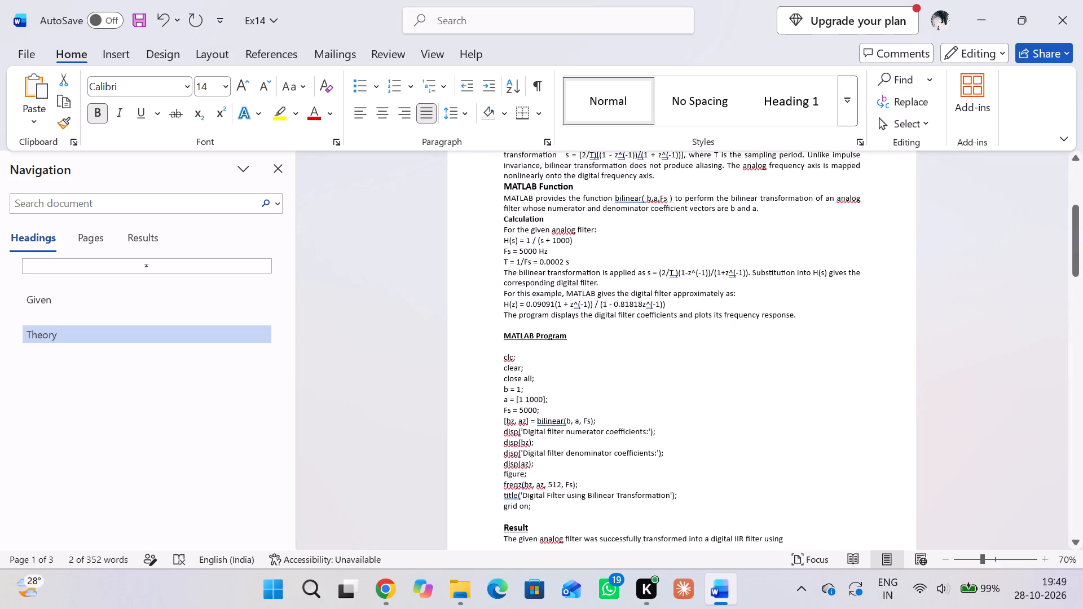
{"action": "scroll", "coordinate": [675, 300], "scroll_direction": "down", "scroll_amount": 1}
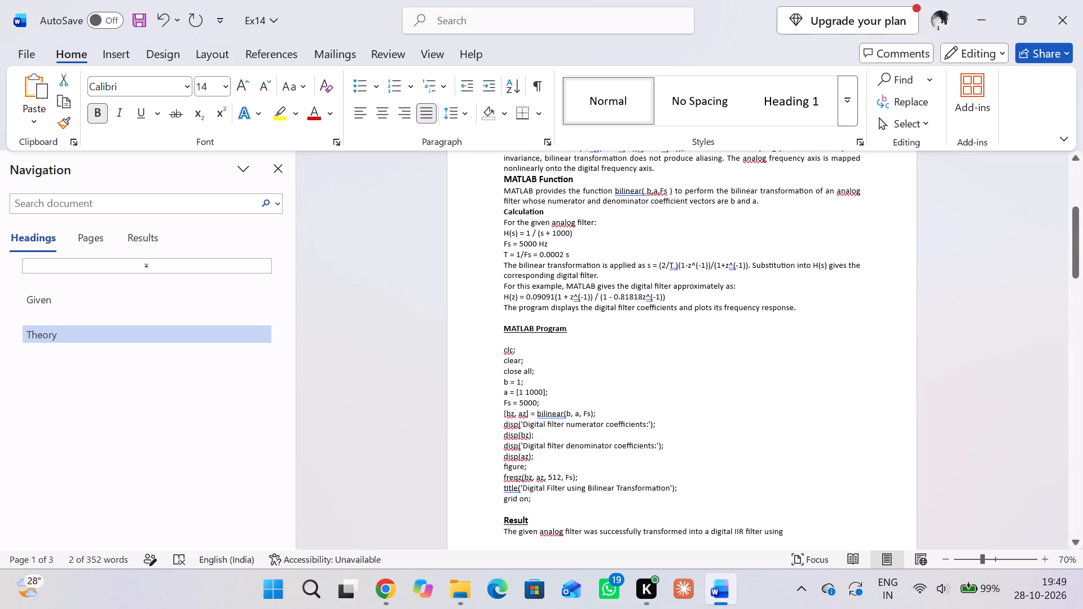
{"action": "left_click", "coordinate": [501, 350]}
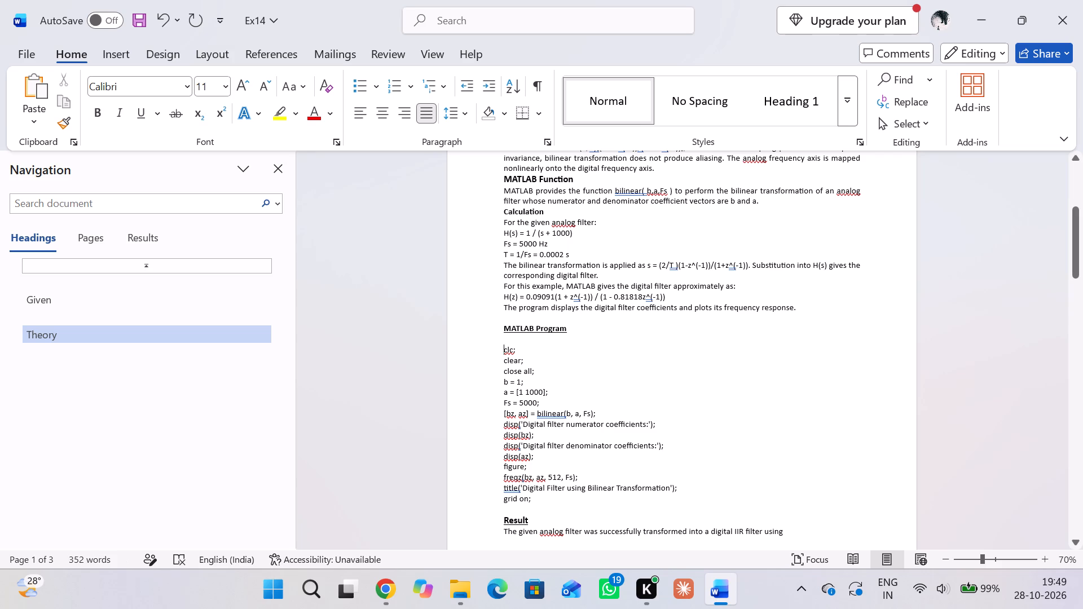
{"action": "key", "text": "BackSpace"}
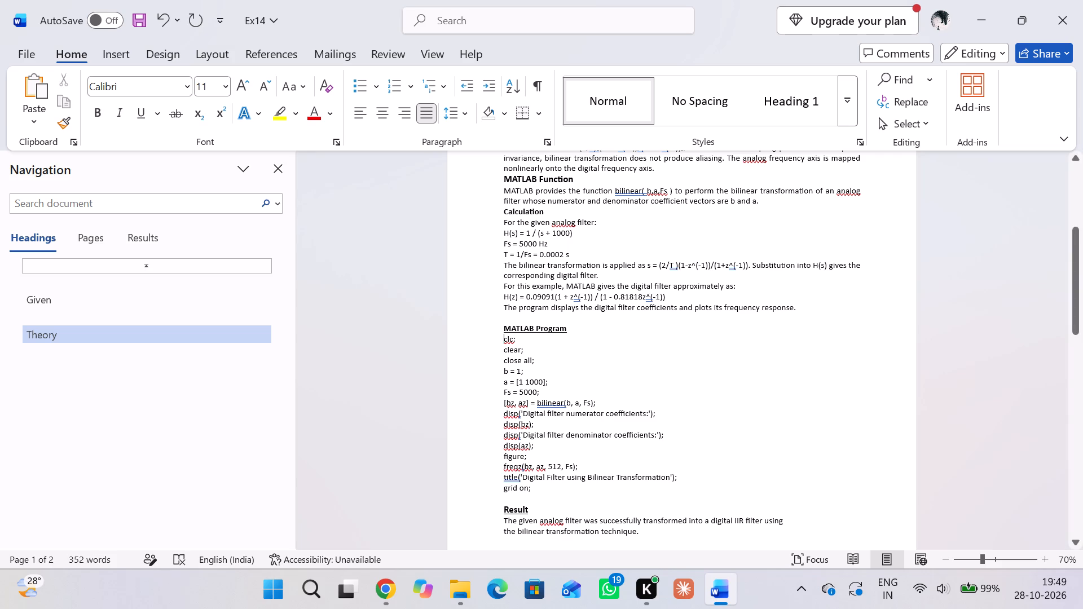
Export the report as a PDF named Ex11DSPP to the Desktop, and close the published file.
{"action": "scroll", "coordinate": [592, 379], "scroll_direction": "right", "scroll_amount": 1}
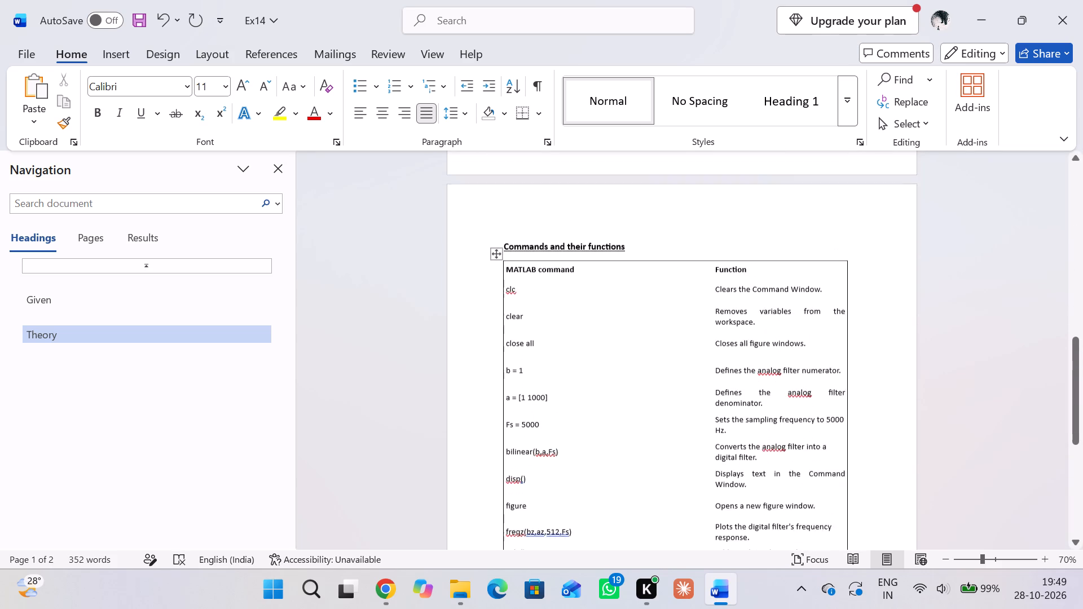
{"action": "scroll", "coordinate": [592, 379], "scroll_direction": "right", "scroll_amount": 1}
{"action": "left_click", "coordinate": [25, 52]}
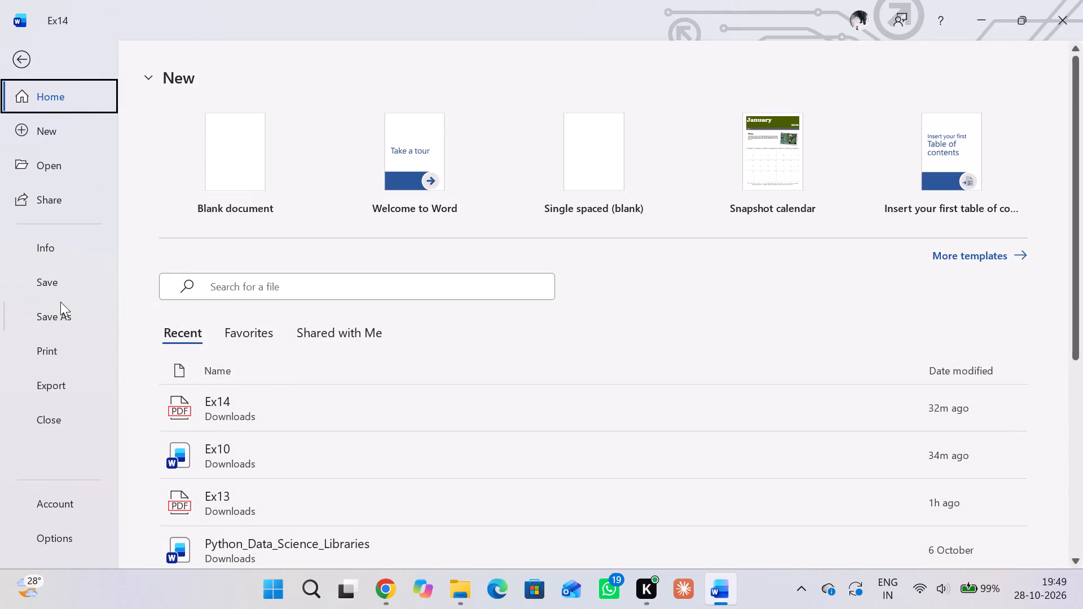
{"action": "left_click", "coordinate": [61, 311]}
{"action": "left_click", "coordinate": [473, 300]}
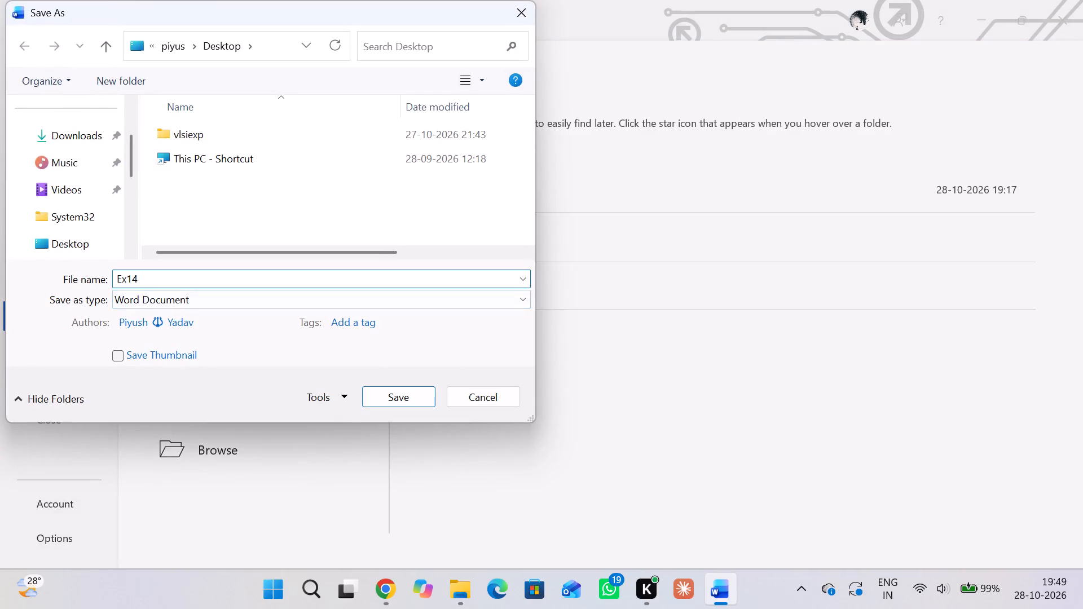
{"action": "left_click", "coordinate": [206, 277]}
{"action": "key", "text": "BackSpace"}
{"action": "key", "text": "1"}
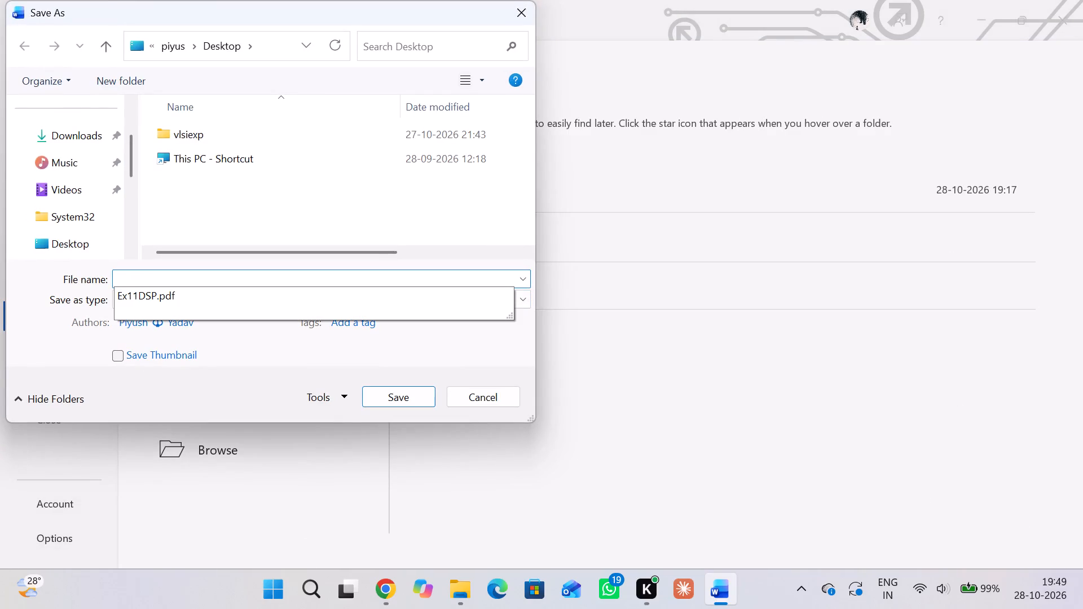
{"action": "type", "text": "DSP"}
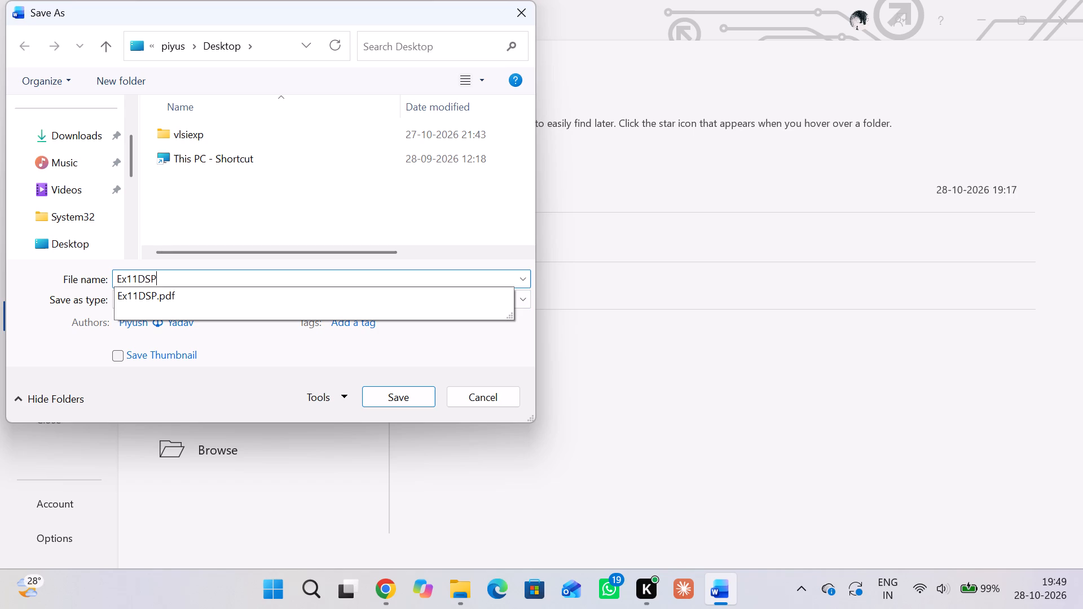
{"action": "key", "text": "p"}
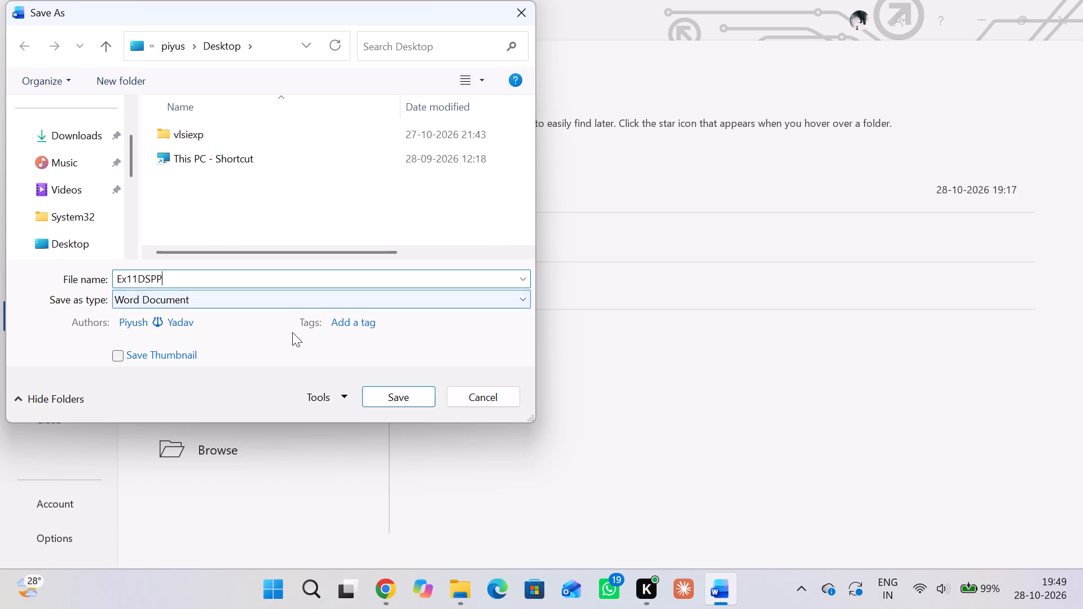
{"action": "left_click", "coordinate": [516, 300]}
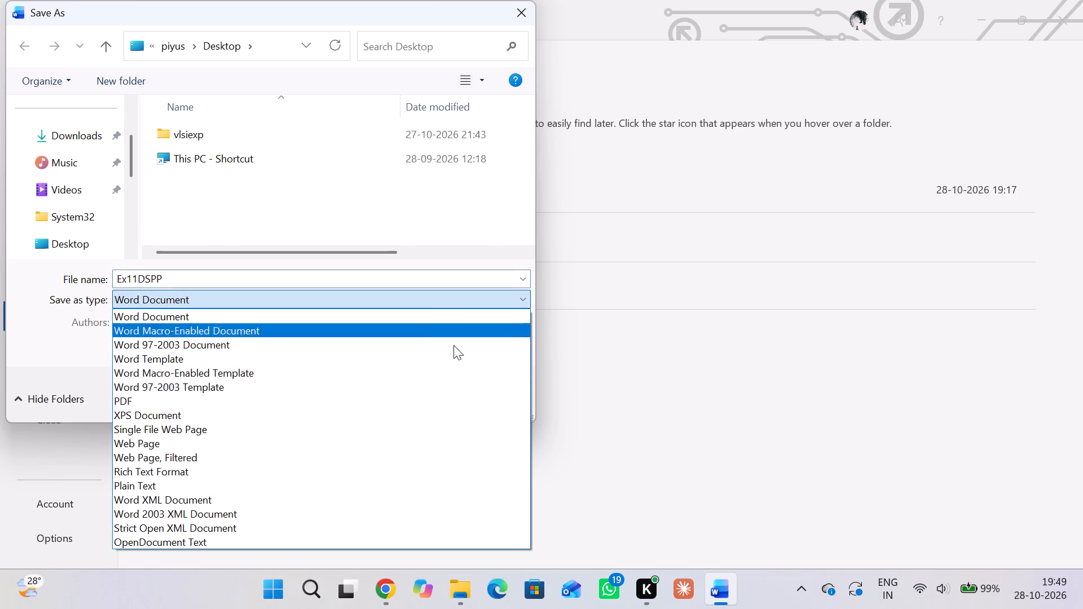
{"action": "left_click", "coordinate": [332, 407]}
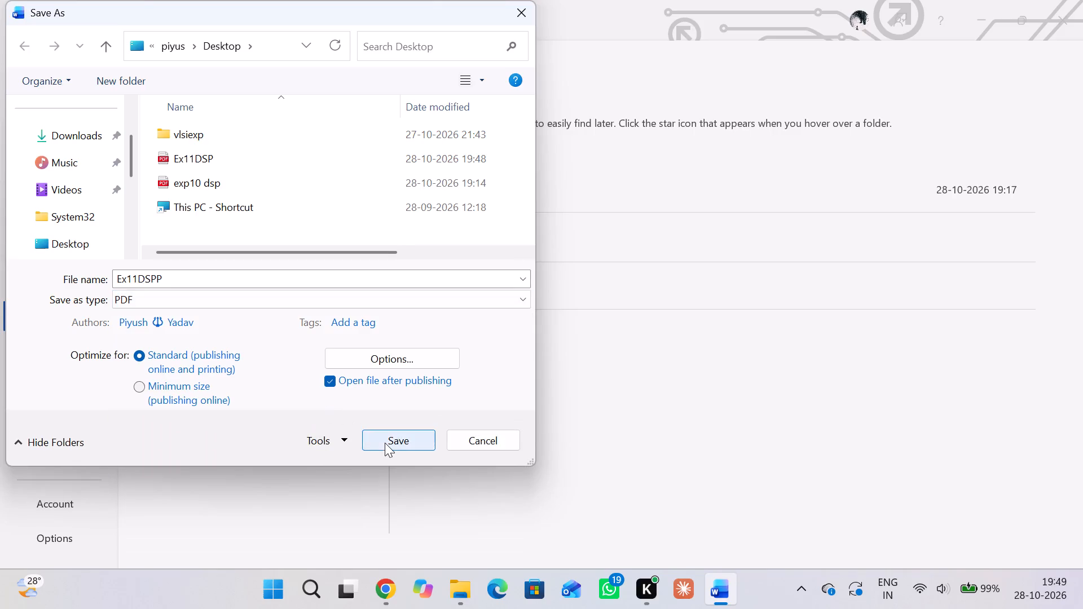
{"action": "left_click", "coordinate": [385, 443]}
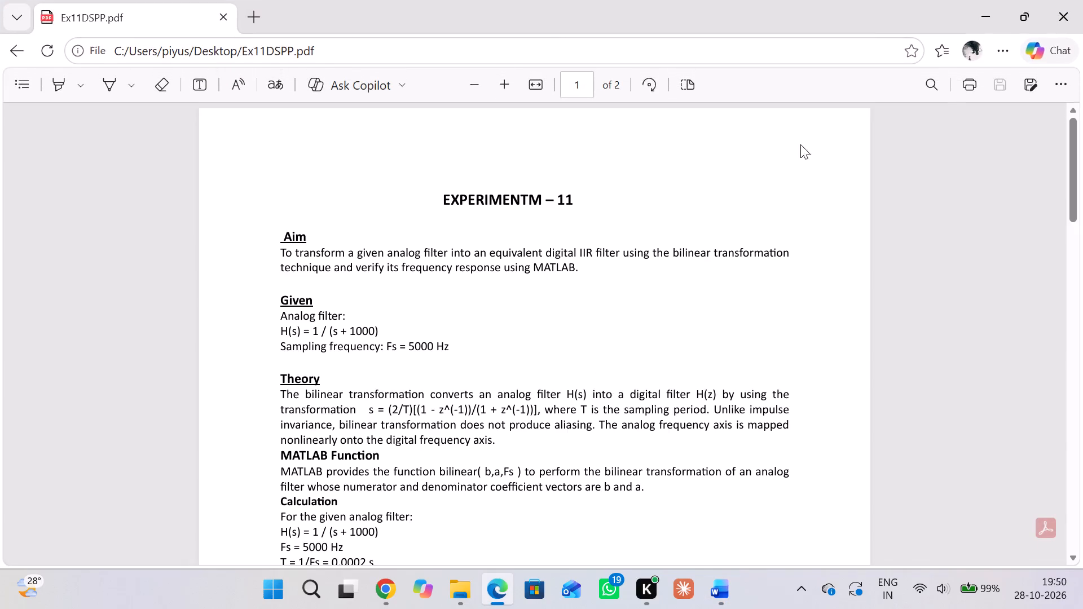
{"action": "left_click", "coordinate": [1047, 20]}
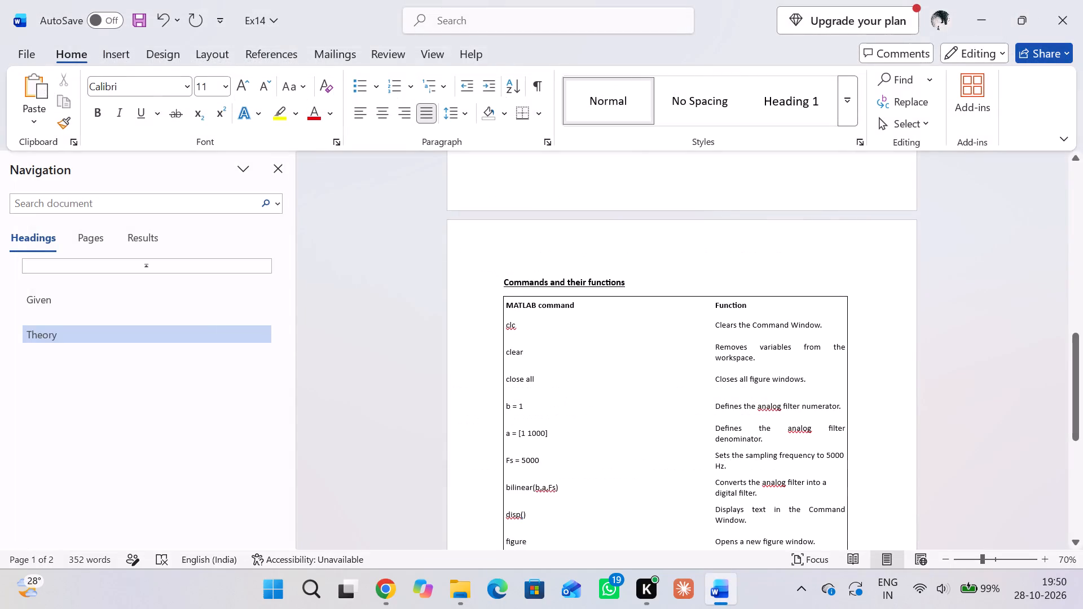
Correct the title's spelling from EXPERIMENTM to EXPERIMENT.
{"action": "scroll", "coordinate": [842, 273], "scroll_direction": "up", "scroll_amount": 3}
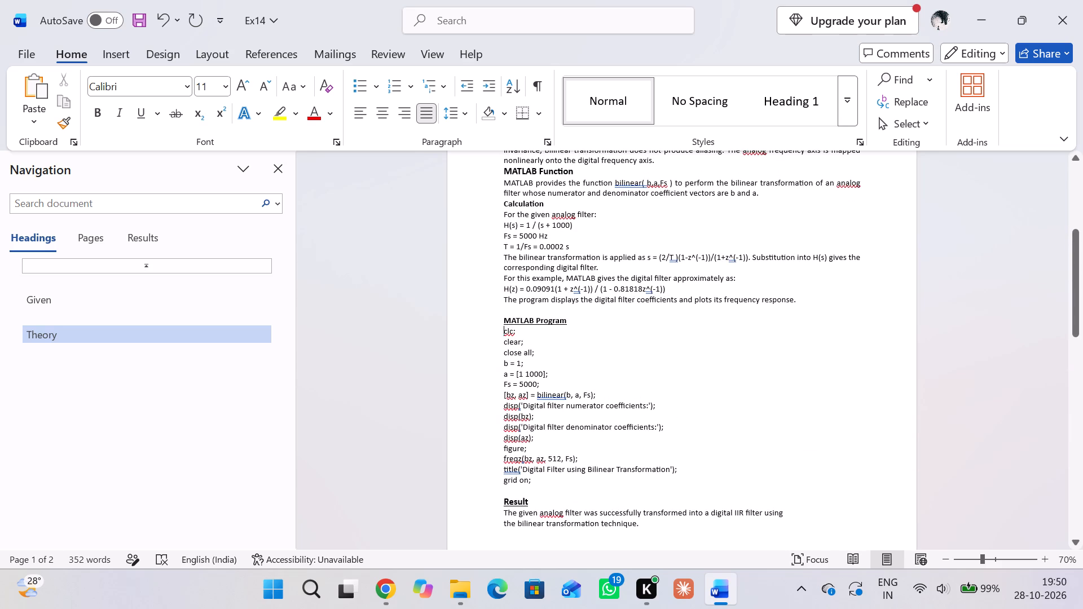
{"action": "scroll", "coordinate": [806, 305], "scroll_direction": "up", "scroll_amount": 3}
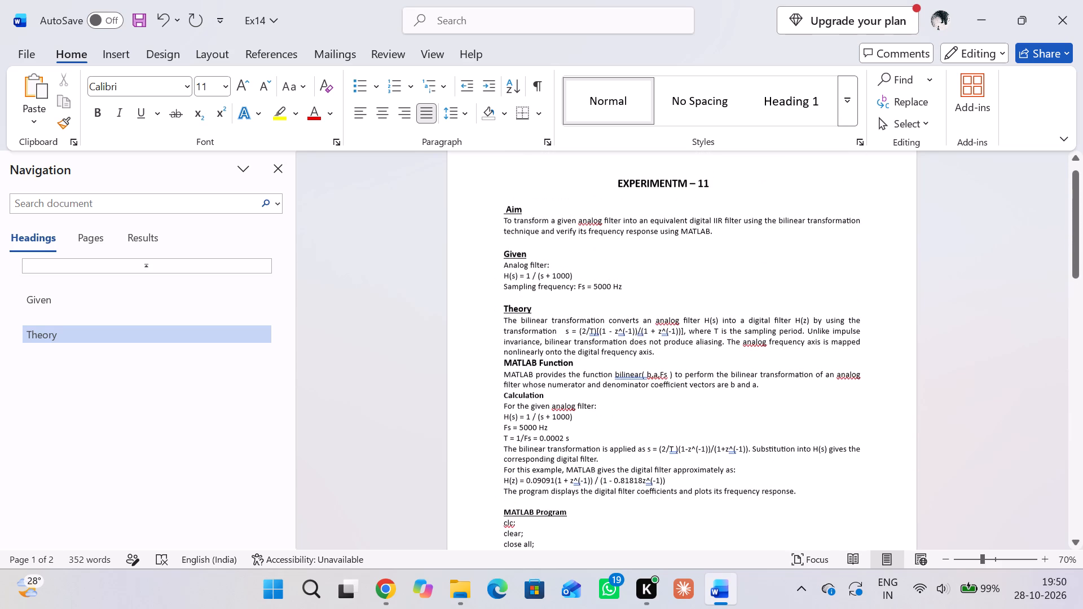
{"action": "scroll", "coordinate": [806, 305], "scroll_direction": "up", "scroll_amount": 1}
{"action": "left_click", "coordinate": [686, 226]}
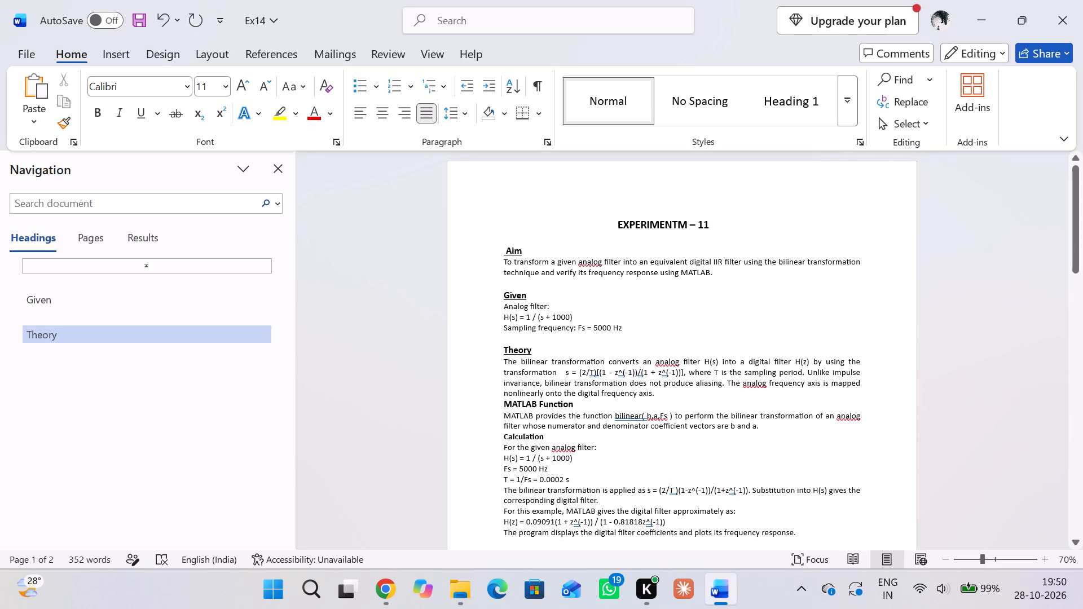
{"action": "key", "text": "BackSpace"}
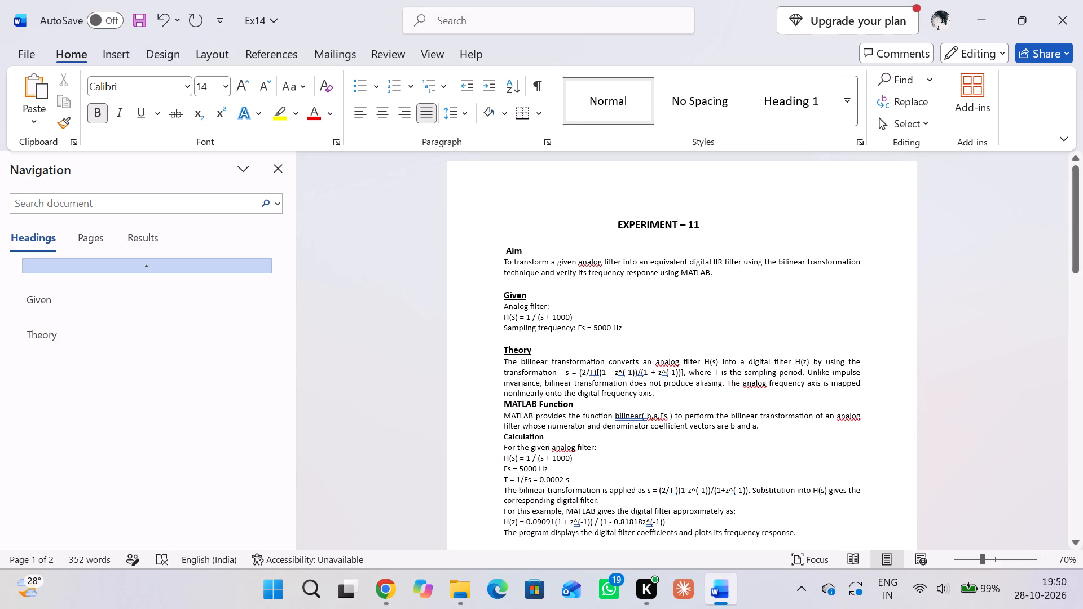
Insert two more spaces before the title EXPERIMENT – 11 to centre it.
{"action": "left_click", "coordinate": [609, 222]}
{"action": "key", "text": "space"}
{"action": "key", "text": "space"}
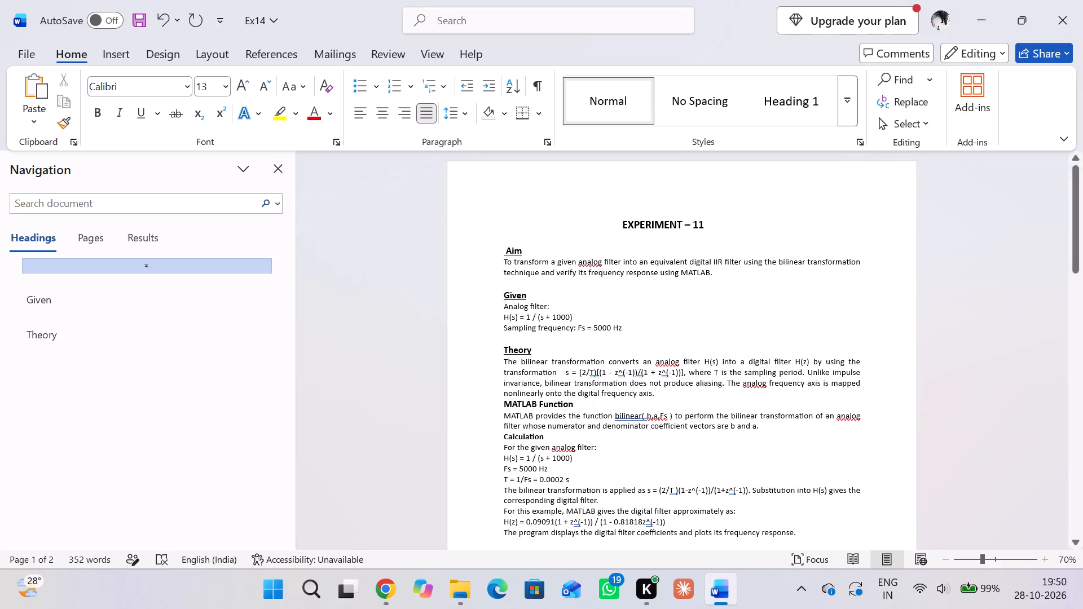
Export the corrected report as a PDF named Ex11DSPPP to the Desktop, and close the published file.
{"action": "left_click", "coordinate": [21, 53]}
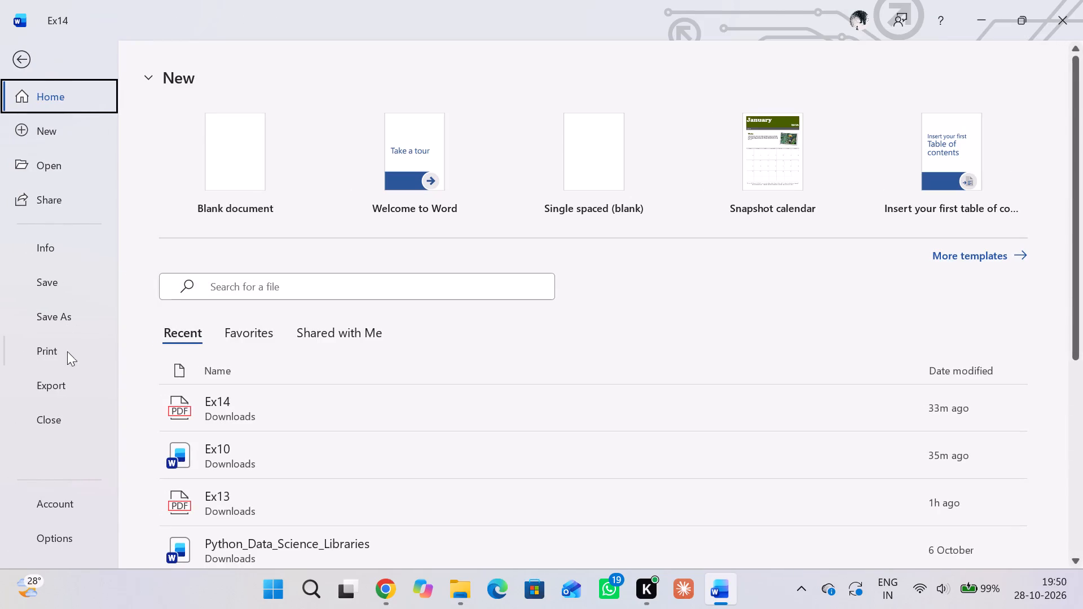
{"action": "left_click", "coordinate": [62, 322]}
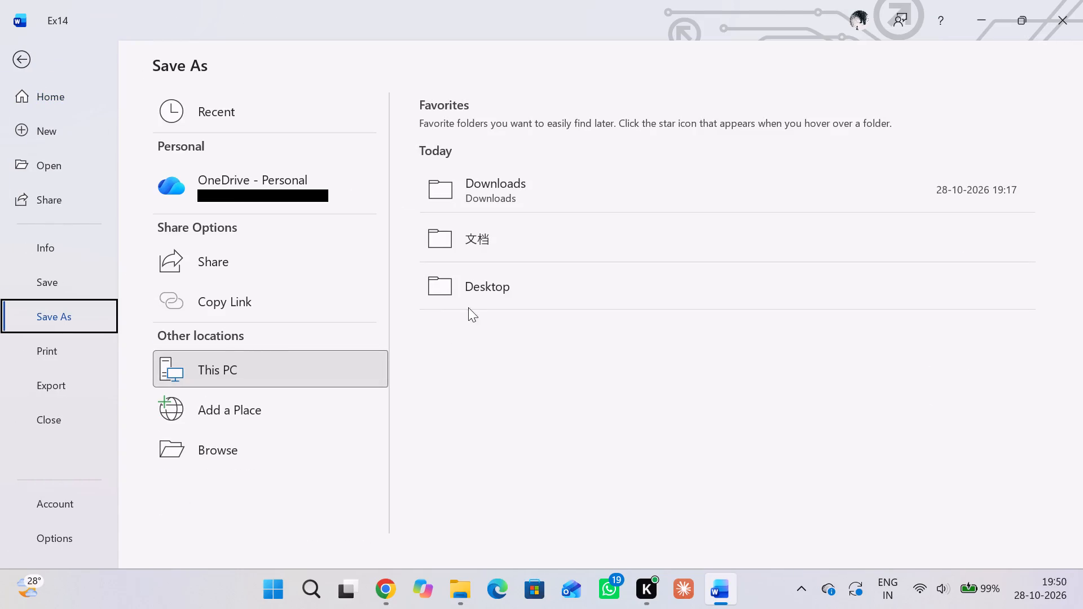
{"action": "left_click", "coordinate": [485, 293]}
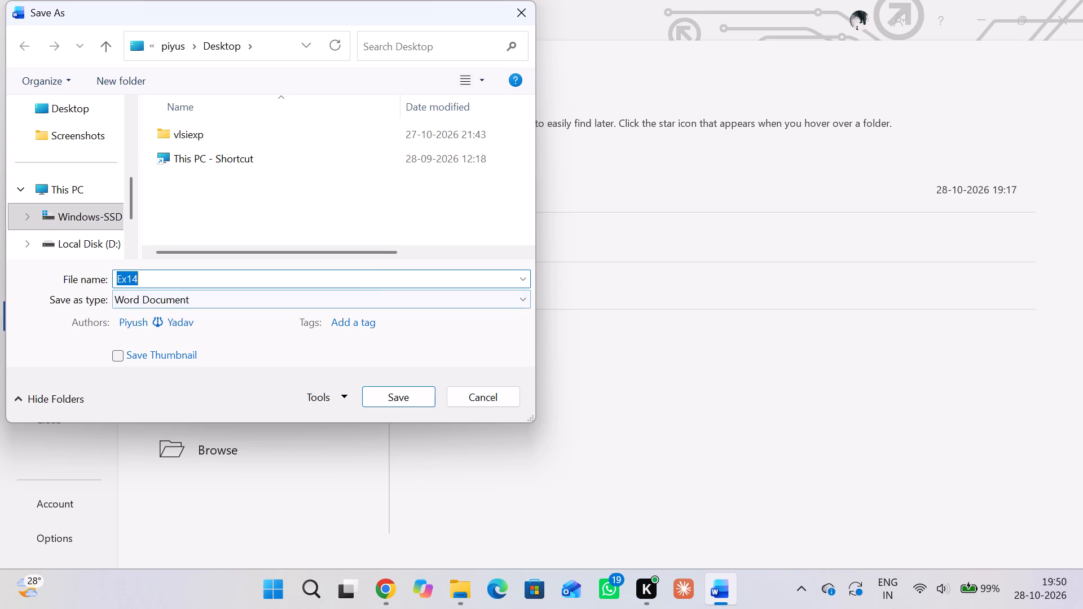
{"action": "left_click", "coordinate": [380, 297]}
{"action": "left_click", "coordinate": [327, 399]}
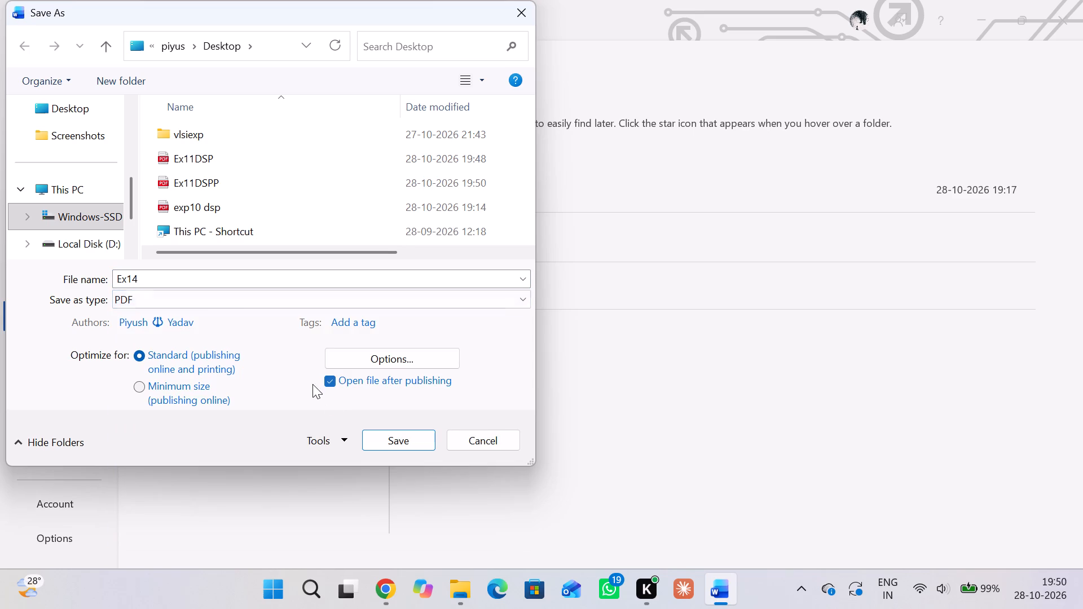
{"action": "left_click", "coordinate": [169, 271]}
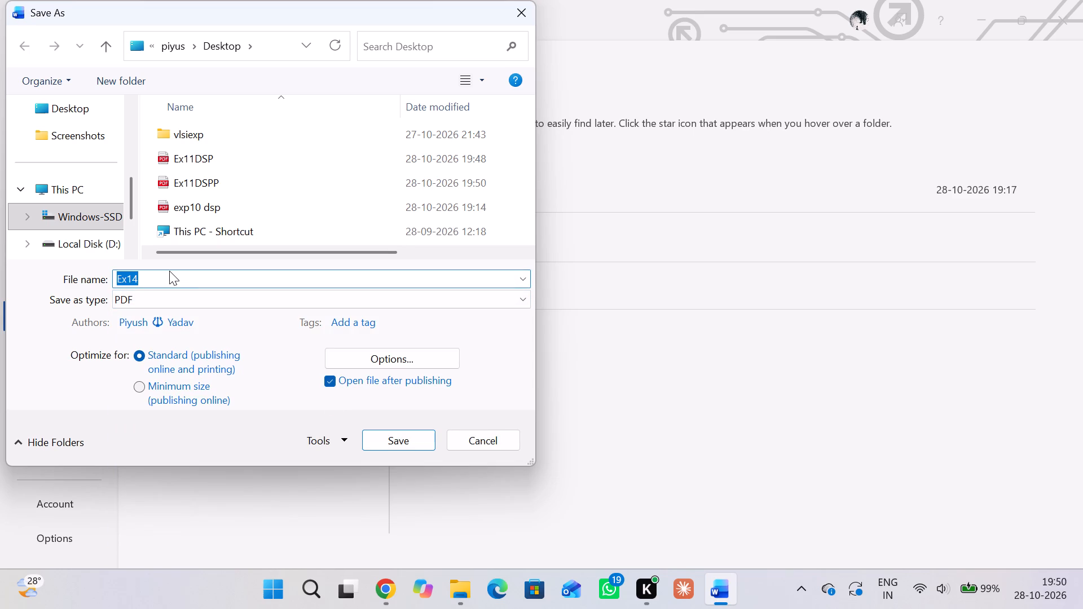
{"action": "left_click", "coordinate": [169, 271]}
{"action": "left_click", "coordinate": [169, 271]}
{"action": "left_click", "coordinate": [143, 276]}
{"action": "key", "text": "BackSpace"}
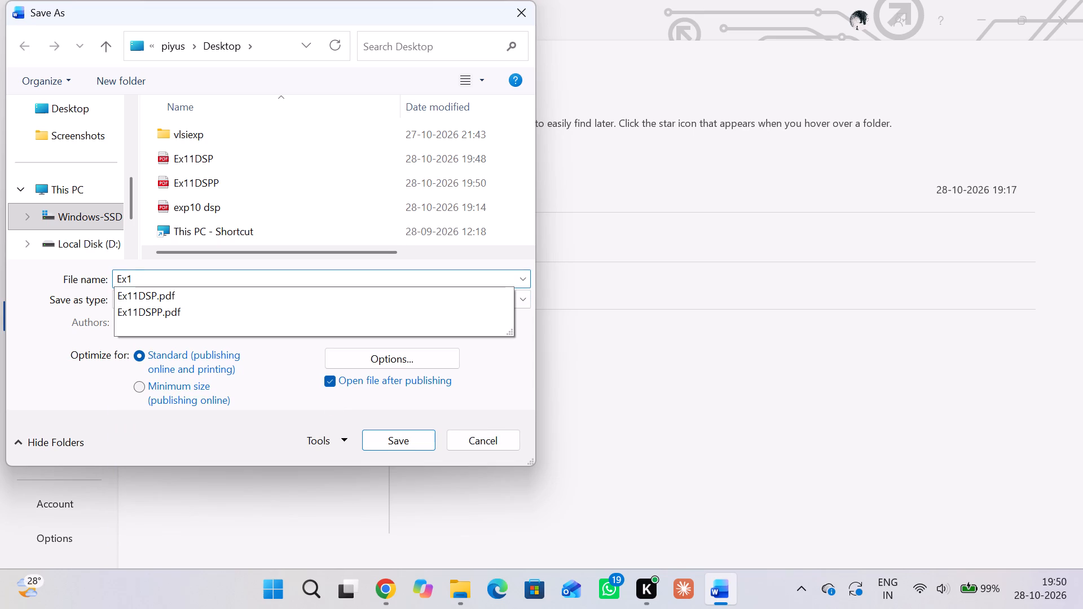
{"action": "key", "text": "1"}
{"action": "type", "text": "DSP"}
{"action": "left_click", "coordinate": [166, 281]}
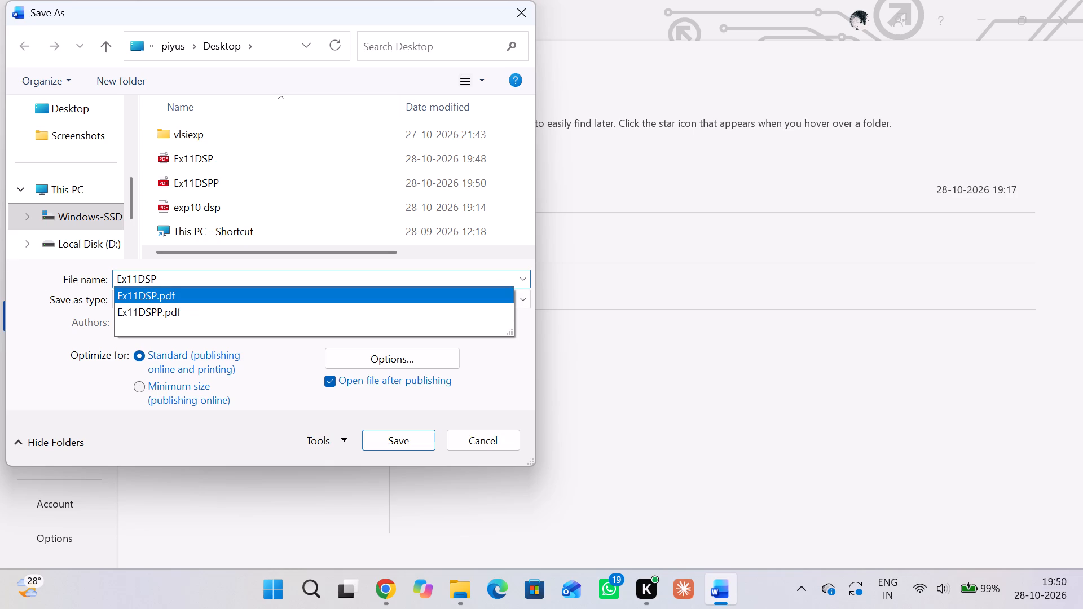
{"action": "type", "text": "PP"}
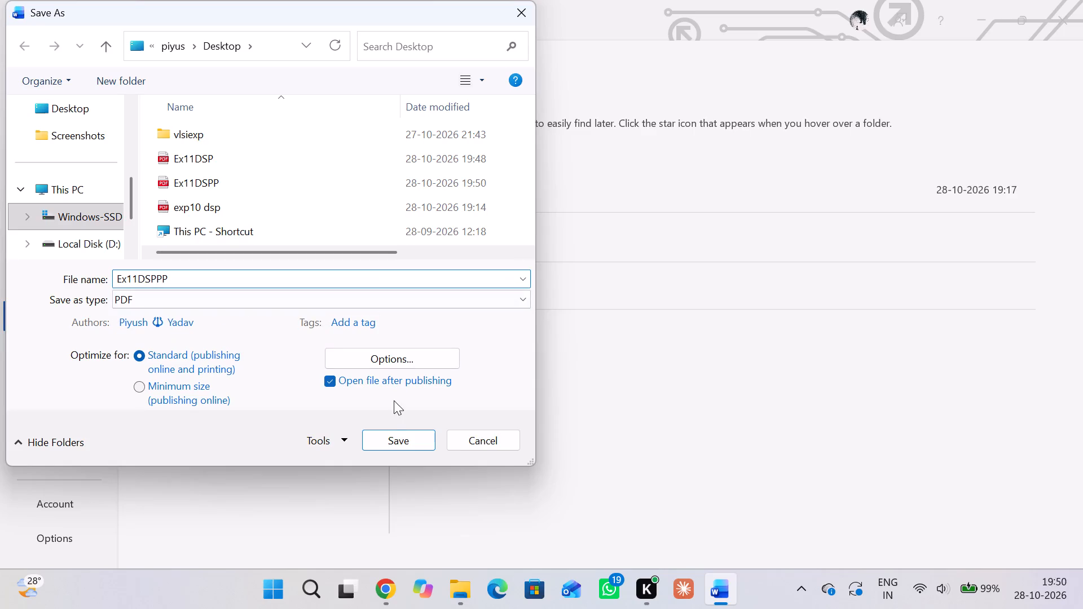
{"action": "left_click", "coordinate": [397, 433]}
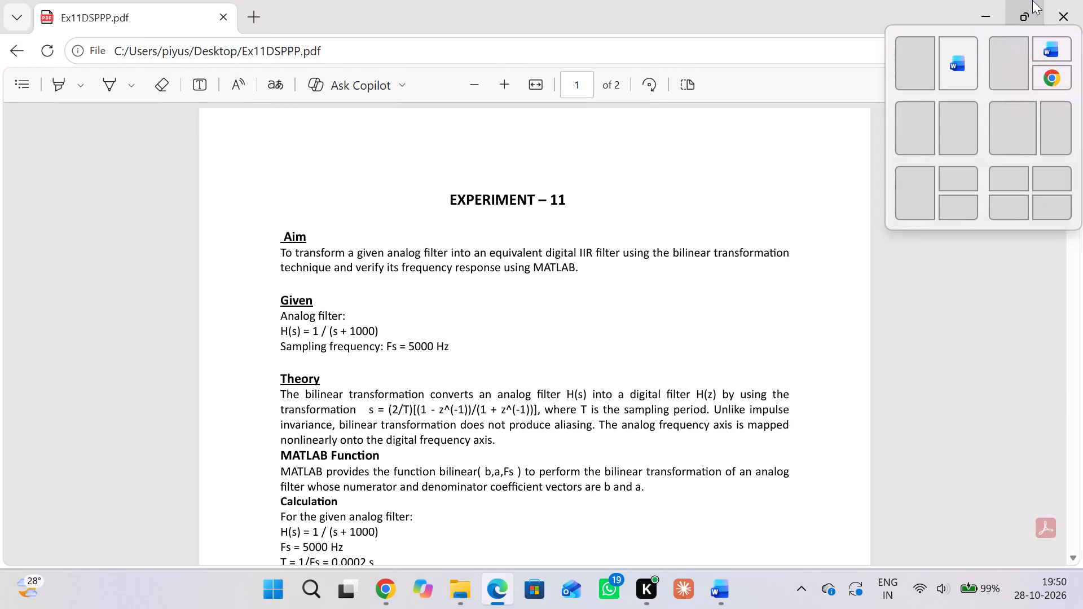
{"action": "left_click", "coordinate": [1071, 12]}
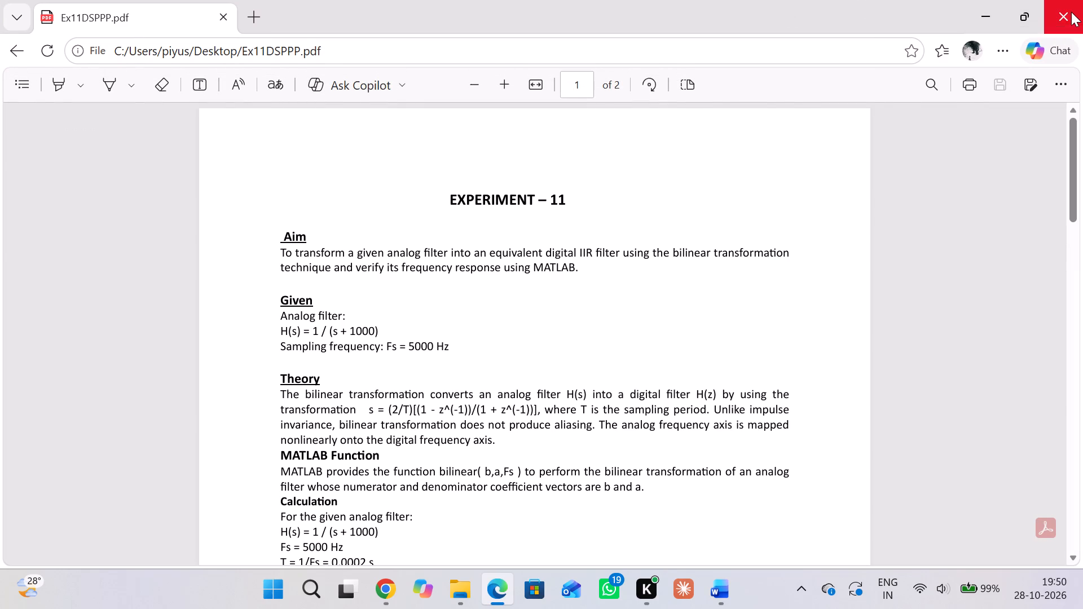
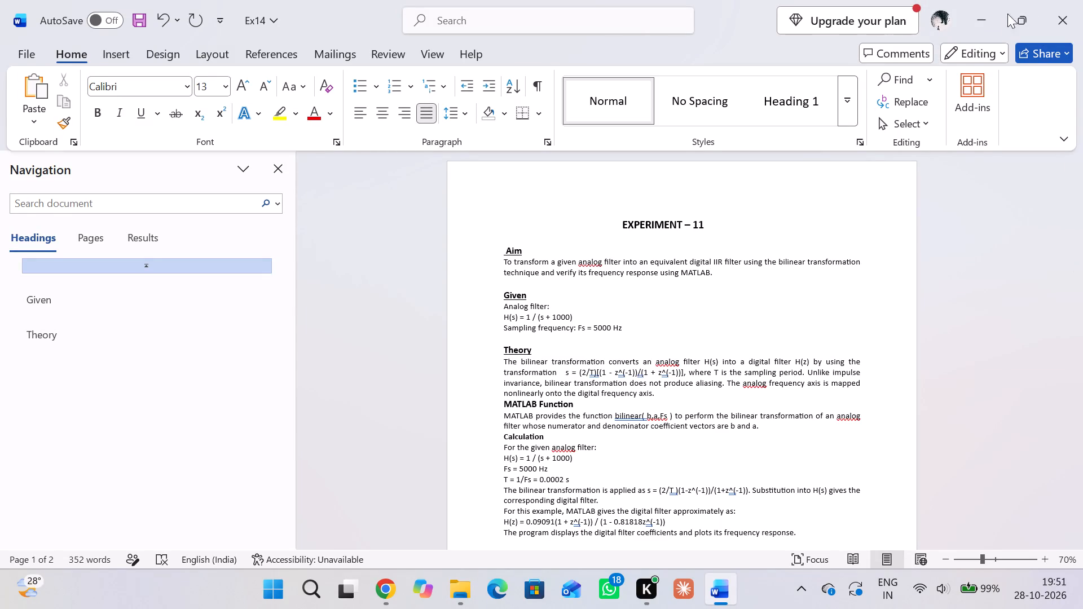
Minimize the Word report window and the Chrome window behind it.
{"action": "left_click", "coordinate": [988, 15]}
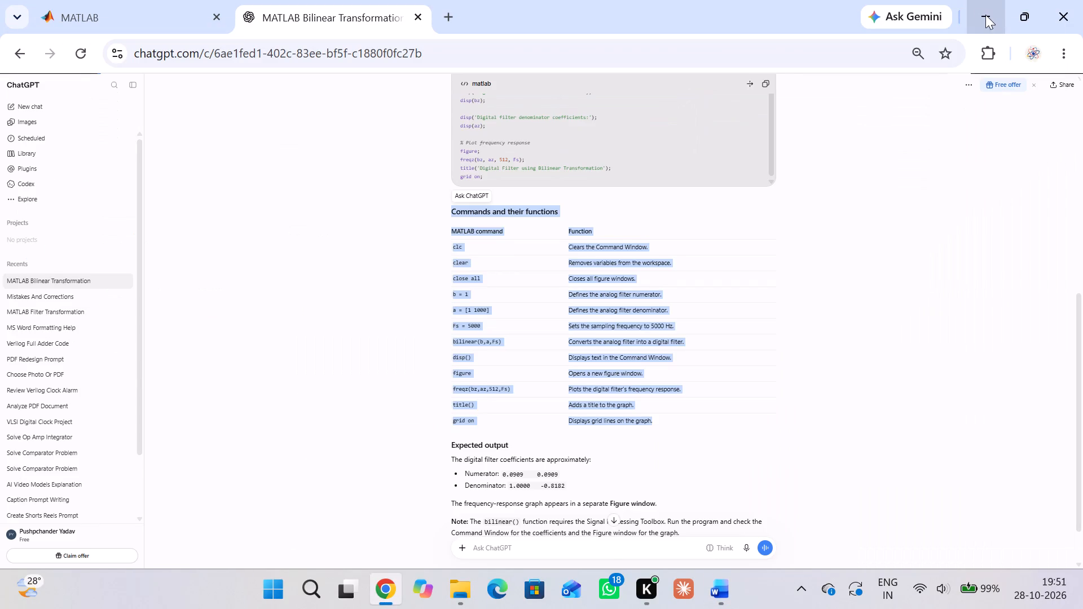
{"action": "left_click", "coordinate": [985, 15]}
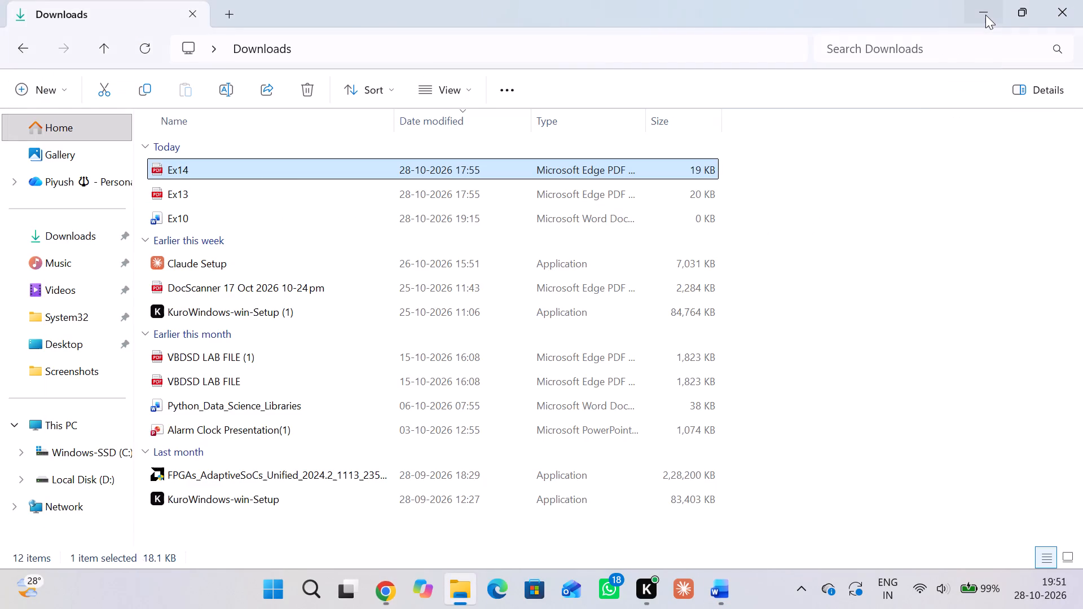
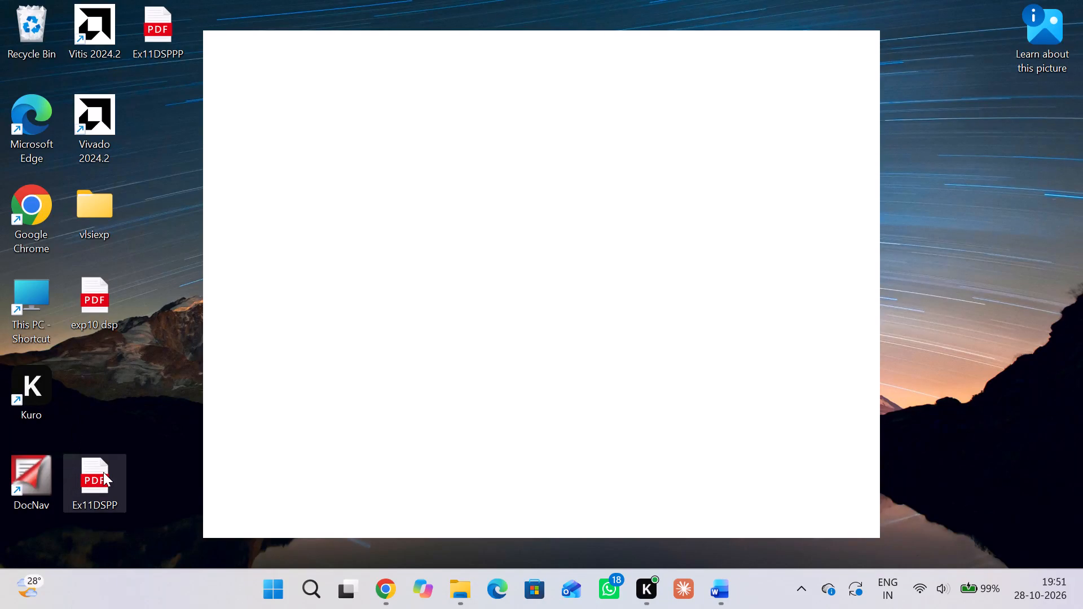
Delete the Ex11DSPP PDF file from the desktop.
{"action": "right_click", "coordinate": [103, 472]}
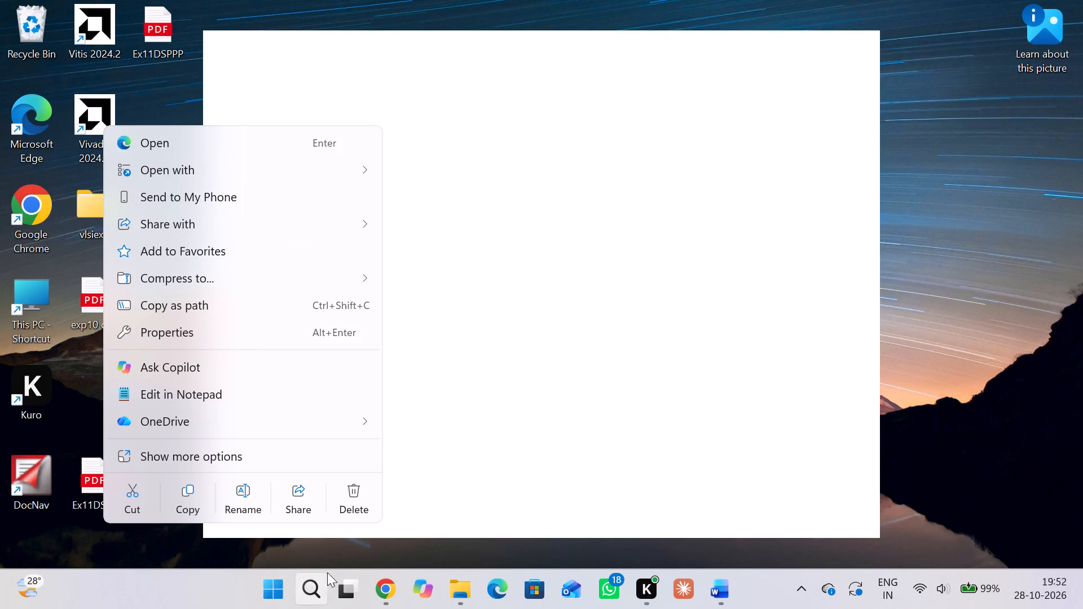
{"action": "left_click", "coordinate": [350, 488]}
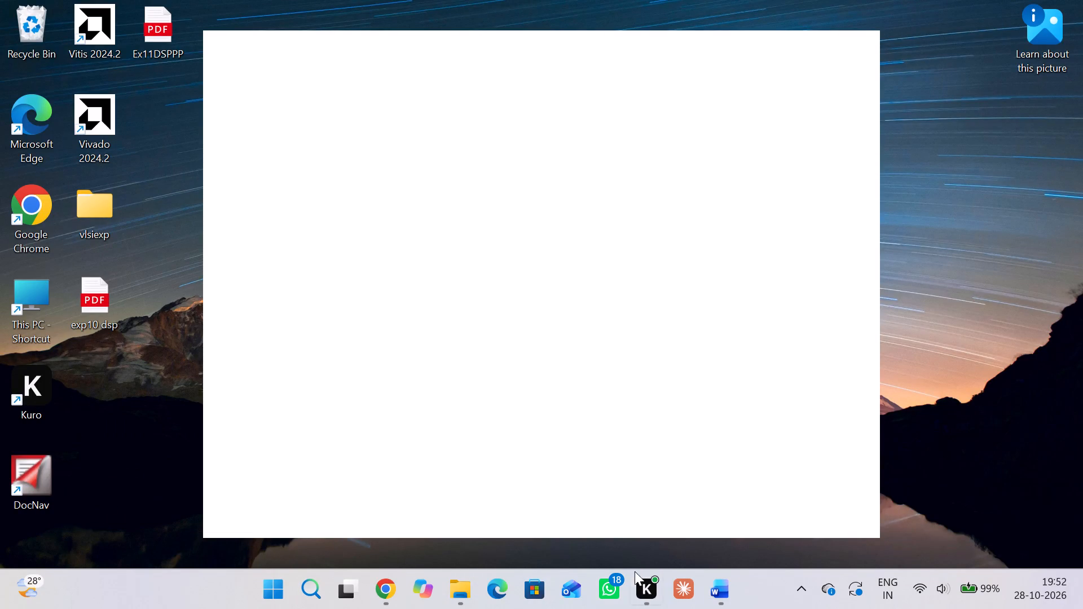
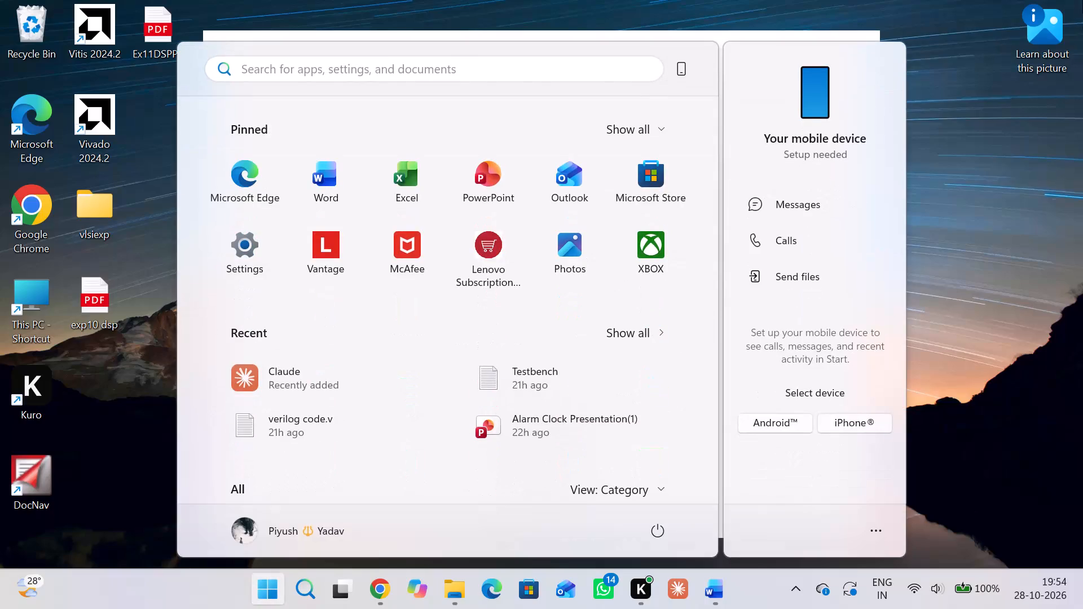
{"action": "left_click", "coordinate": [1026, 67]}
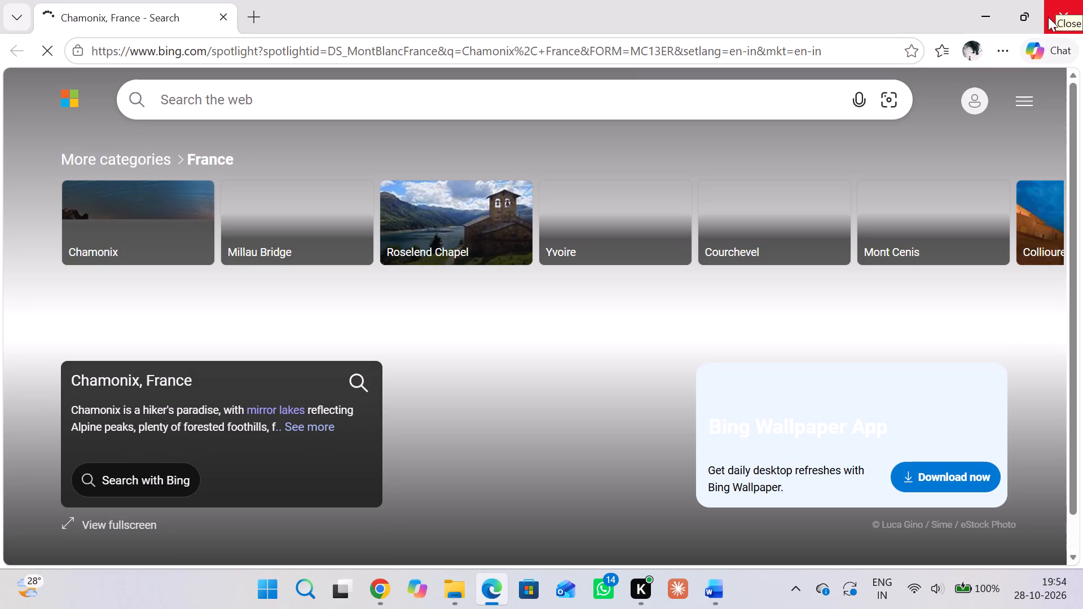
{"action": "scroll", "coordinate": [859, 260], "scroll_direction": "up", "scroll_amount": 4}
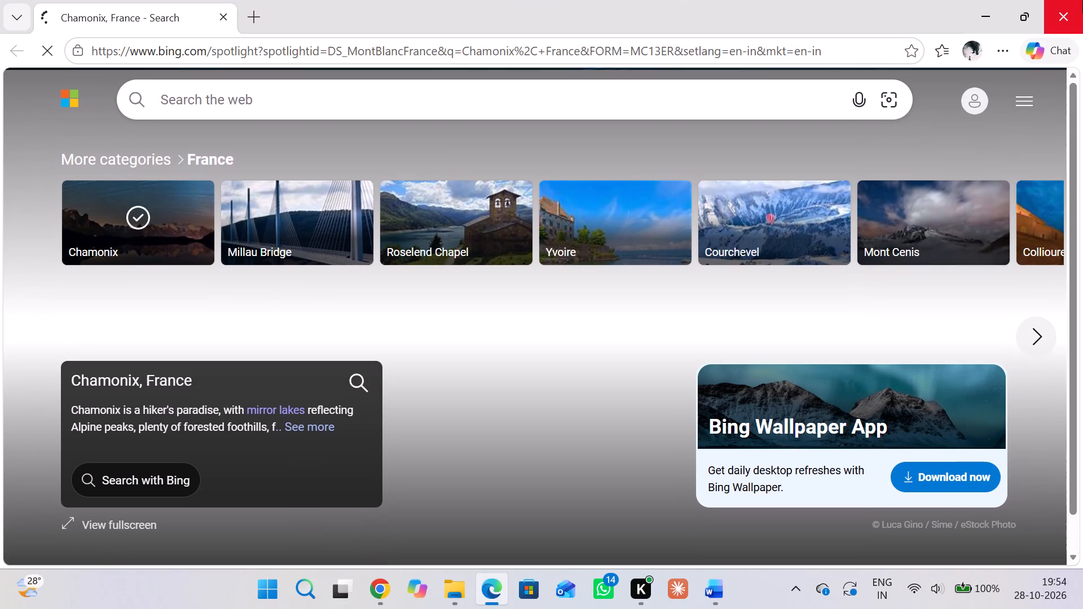
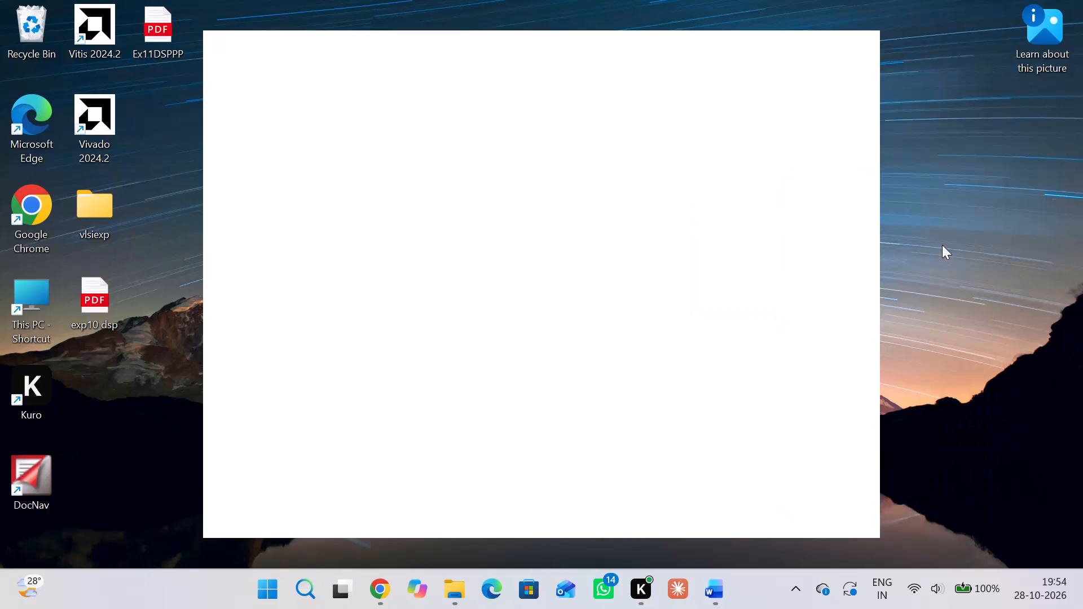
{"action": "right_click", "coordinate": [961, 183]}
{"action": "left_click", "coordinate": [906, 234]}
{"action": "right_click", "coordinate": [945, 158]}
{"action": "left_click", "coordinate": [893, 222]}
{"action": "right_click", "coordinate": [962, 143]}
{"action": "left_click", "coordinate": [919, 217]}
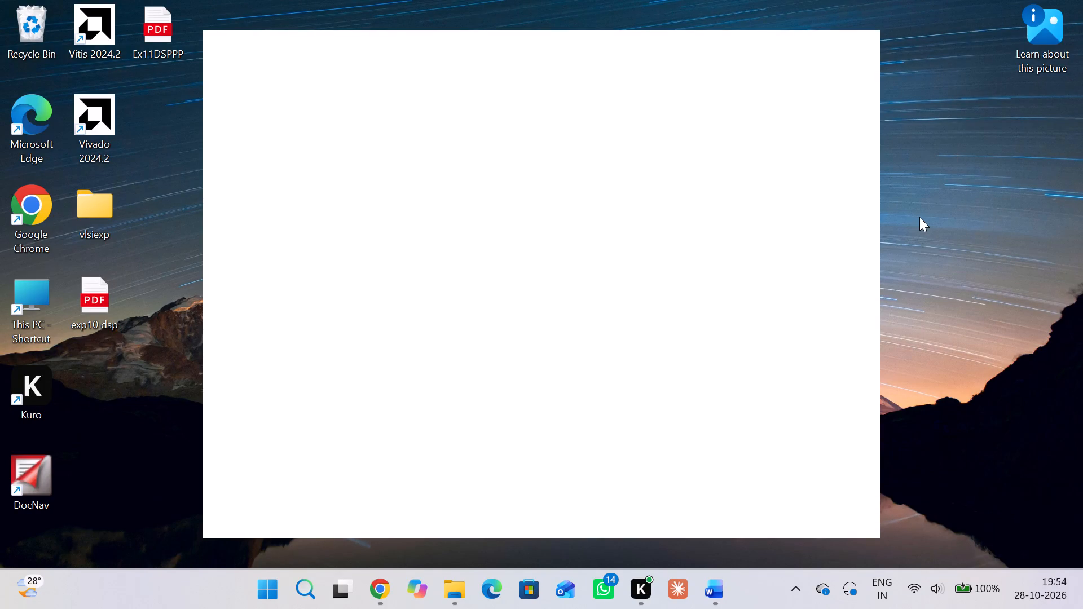